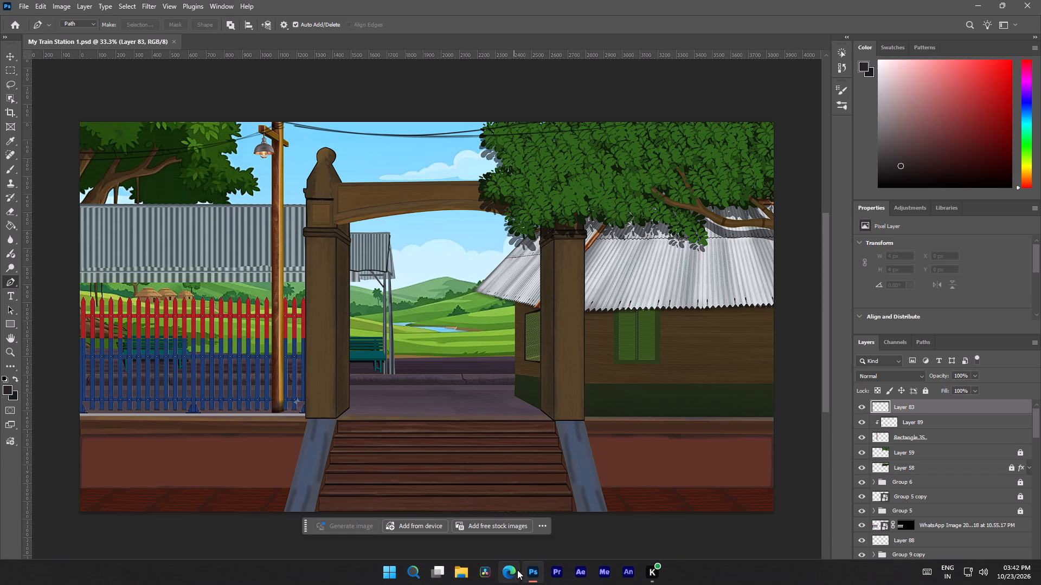
Switch to Google Chrome and open it with the profile labelled NARESH.
click(415, 571)
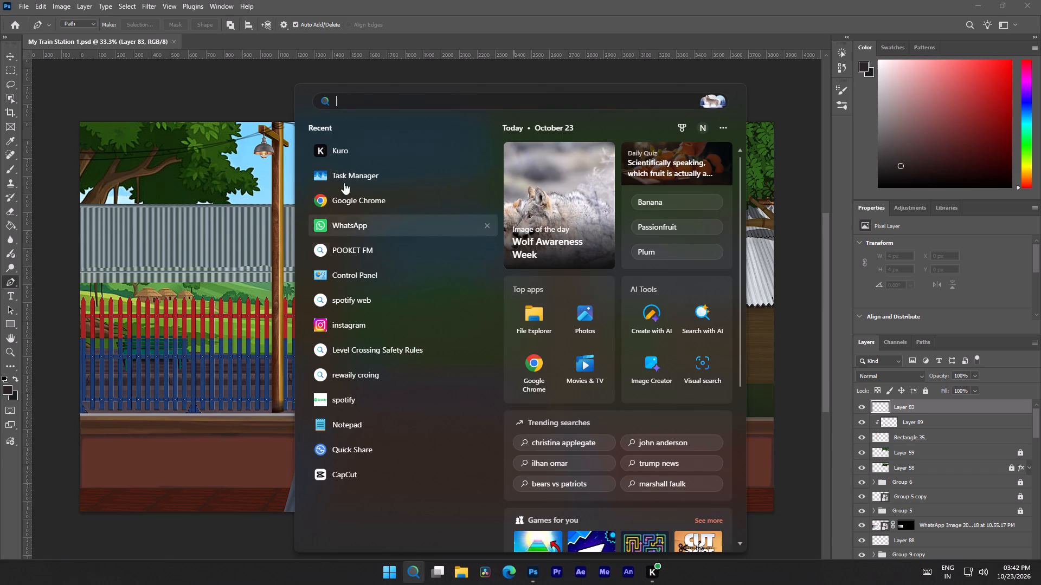
click(351, 202)
scroll(460, 284, down, 2)
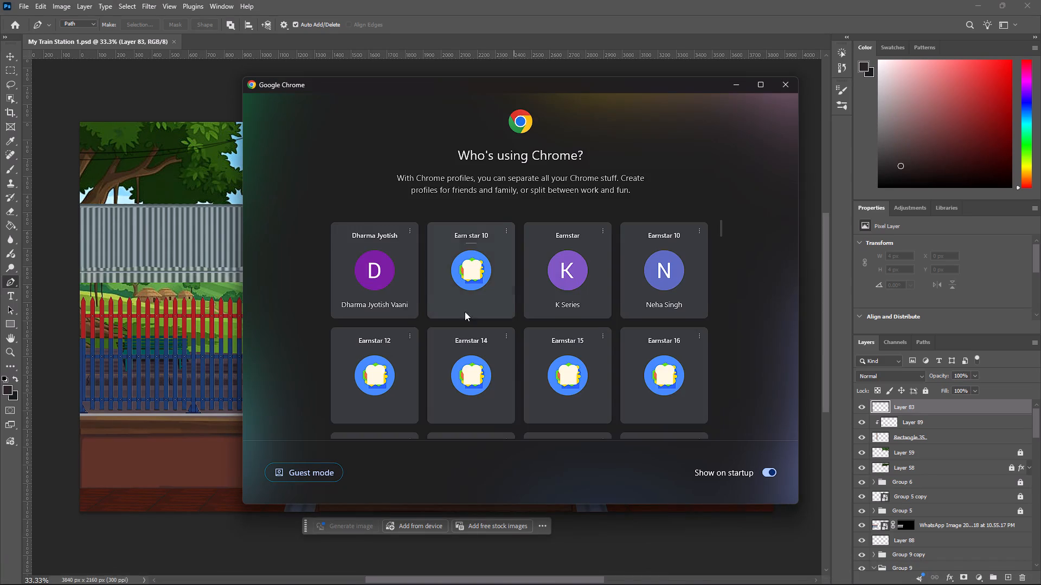
scroll(465, 311, down, 20)
scroll(465, 311, down, 2)
scroll(469, 347, up, 7)
scroll(469, 347, down, 5)
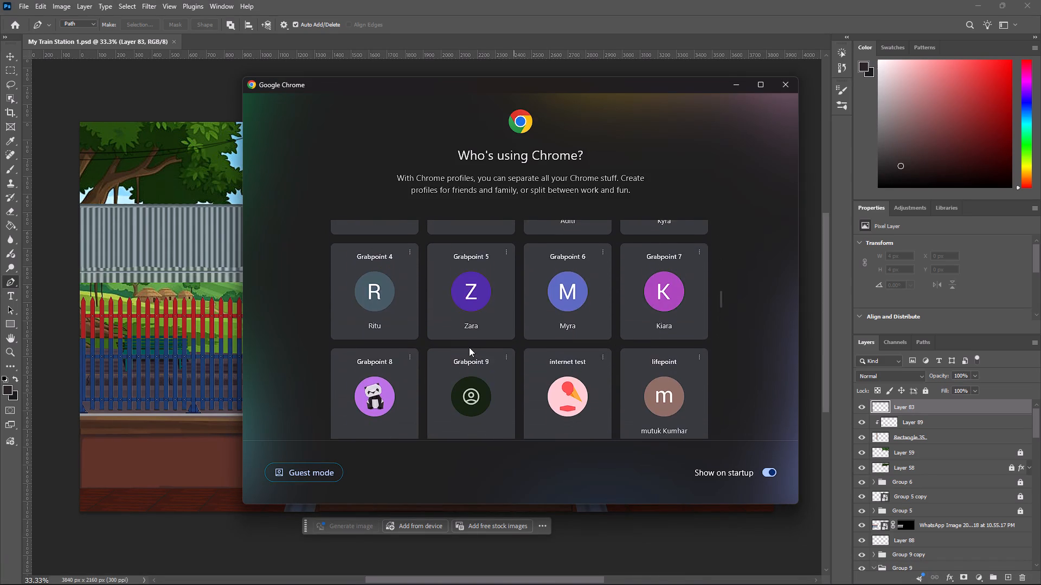
scroll(469, 347, down, 18)
scroll(399, 330, down, 8)
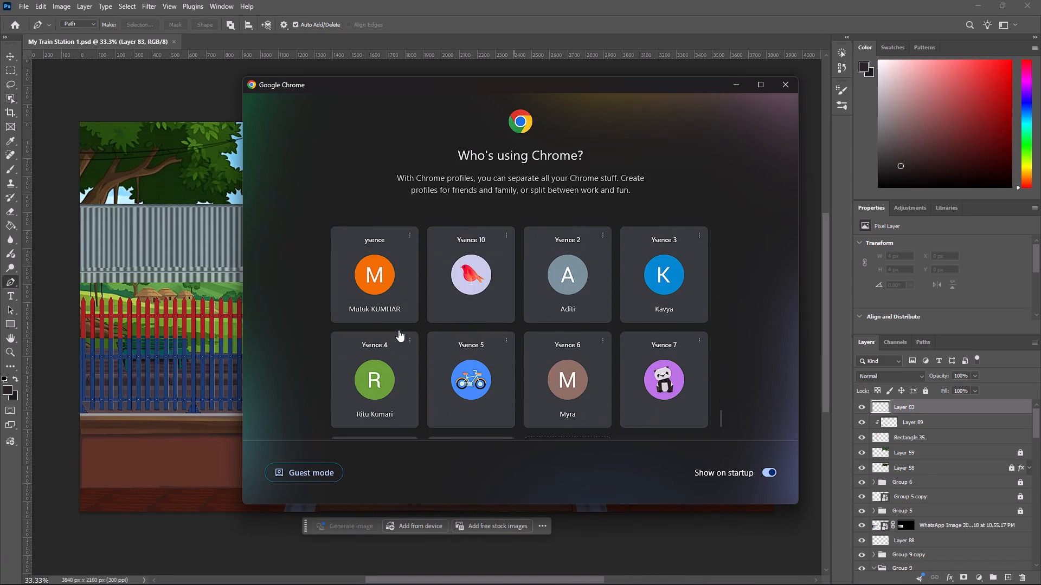
scroll(399, 330, up, 15)
scroll(401, 330, down, 7)
scroll(401, 330, up, 16)
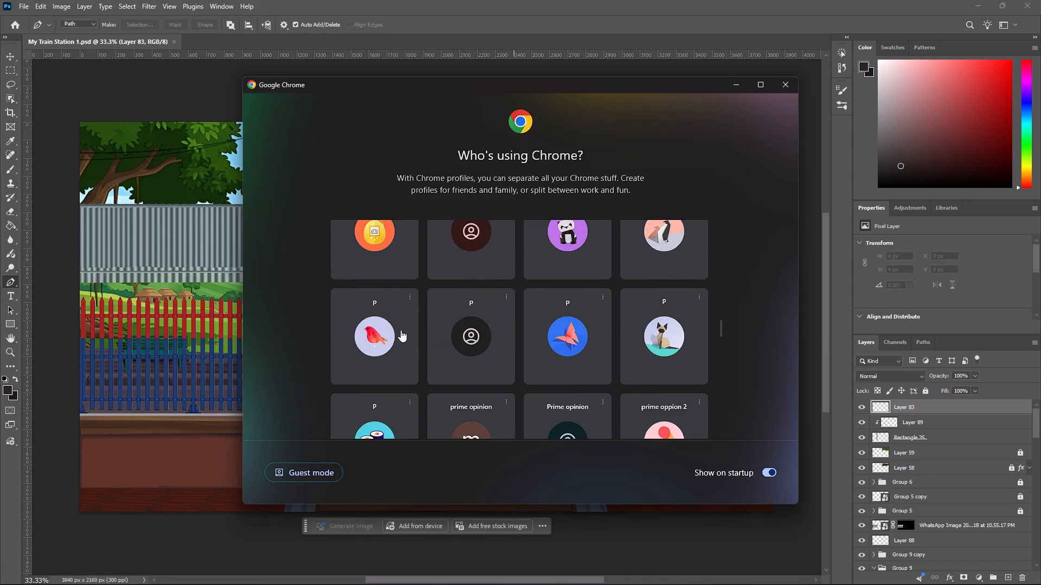
scroll(401, 330, up, 14)
scroll(401, 330, up, 13)
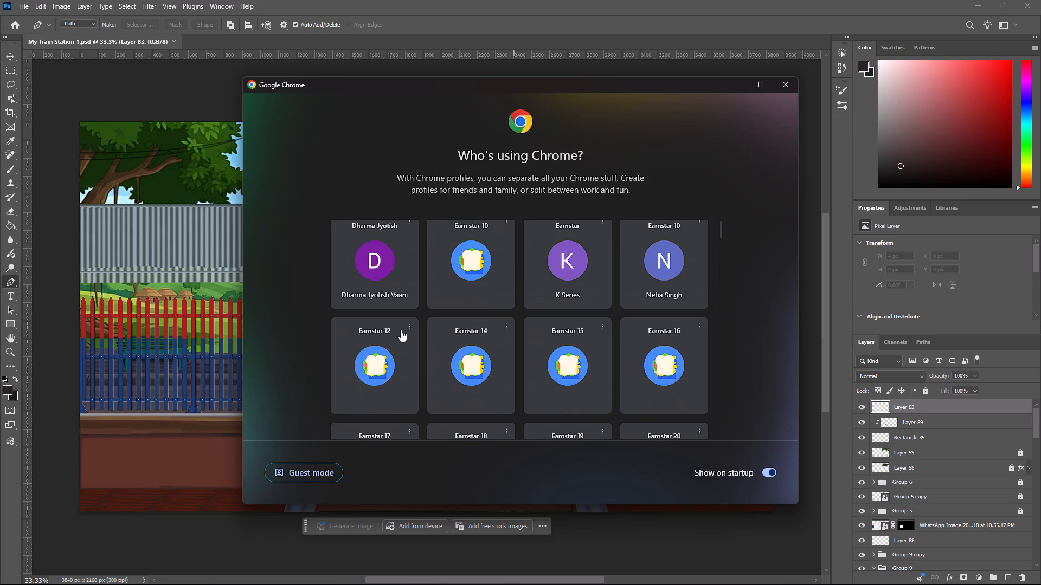
scroll(401, 330, up, 5)
scroll(428, 348, down, 12)
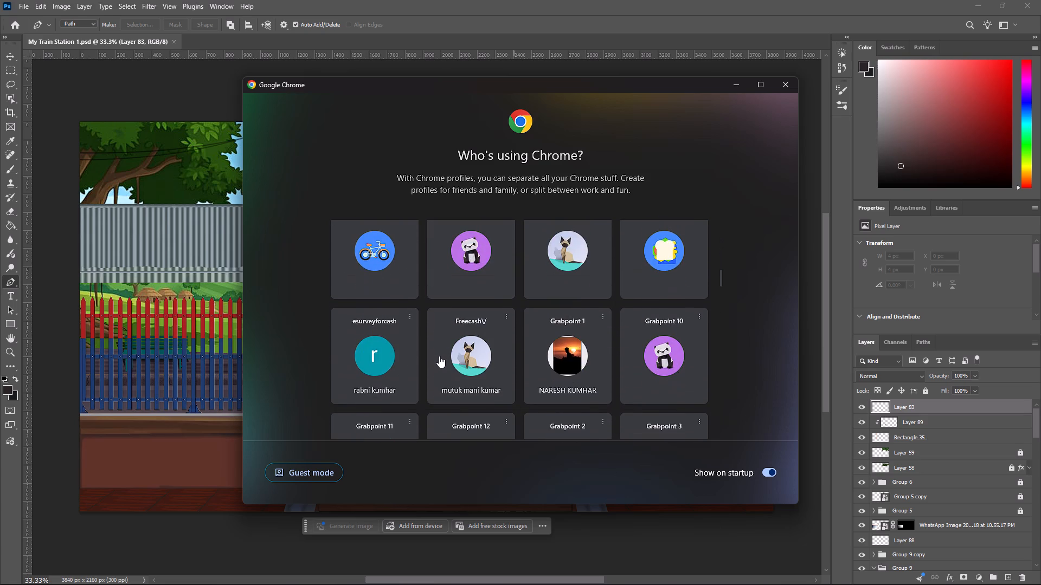
scroll(439, 356, down, 8)
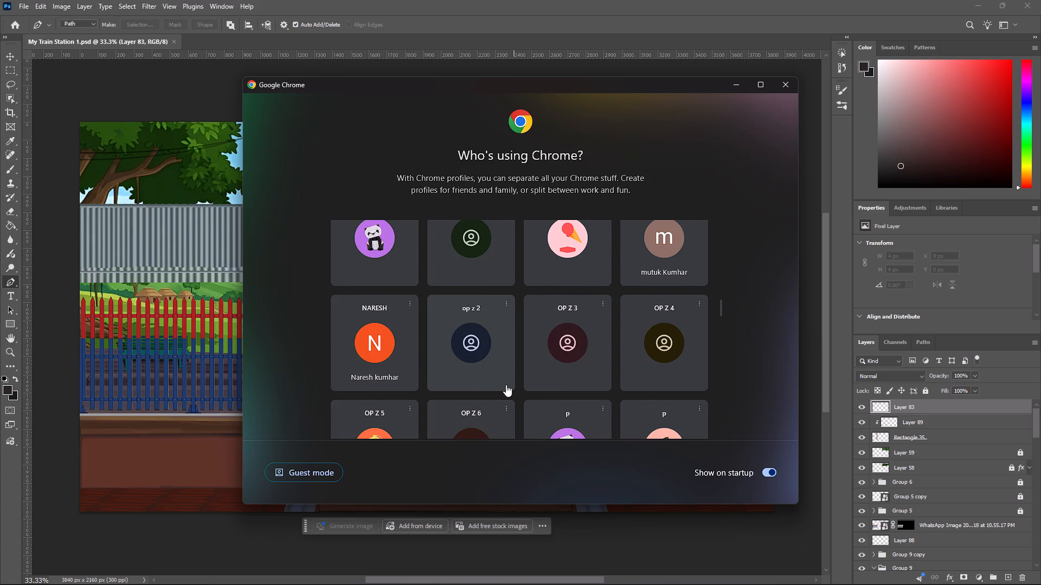
click(397, 361)
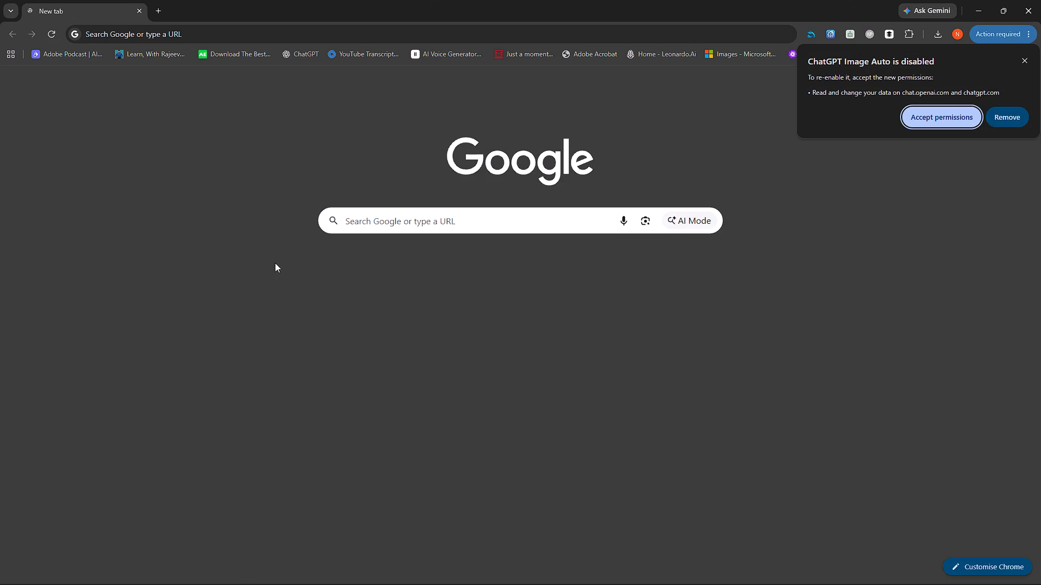
Search Google for "bench back view".
click(397, 218)
text(ba)
key(n)
text(ch)
key(space)
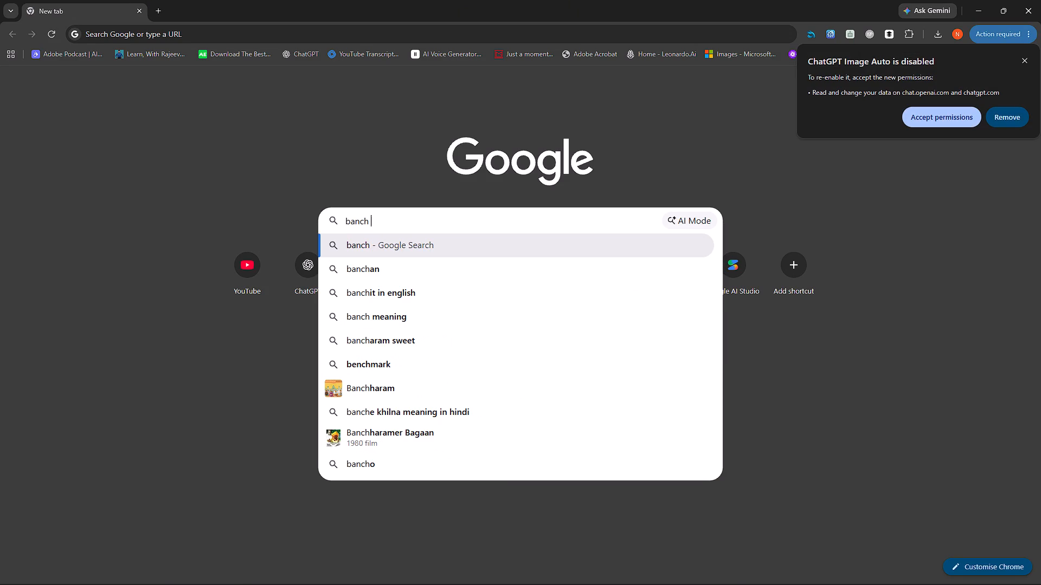
text(back)
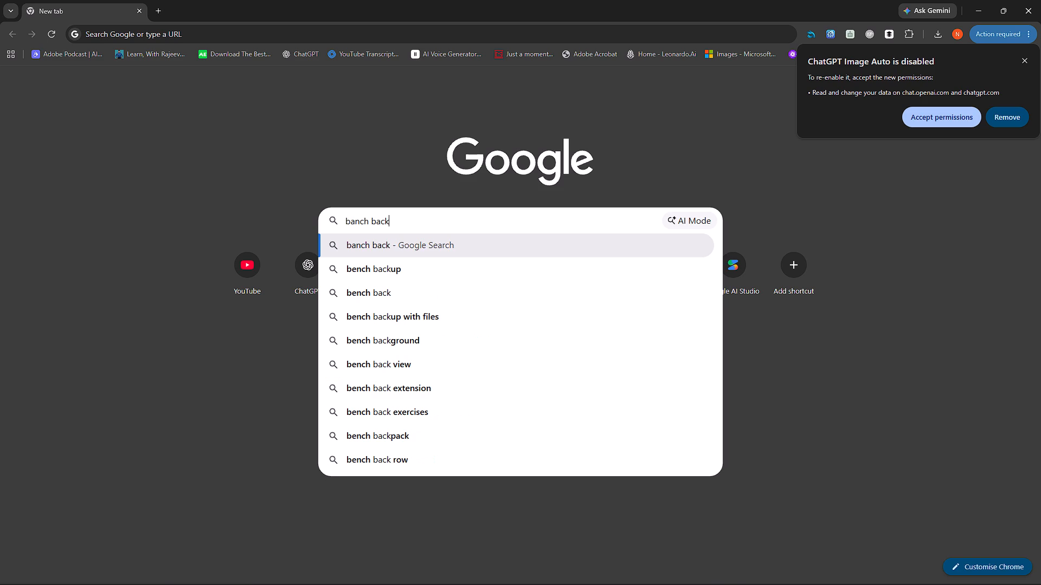
click(367, 369)
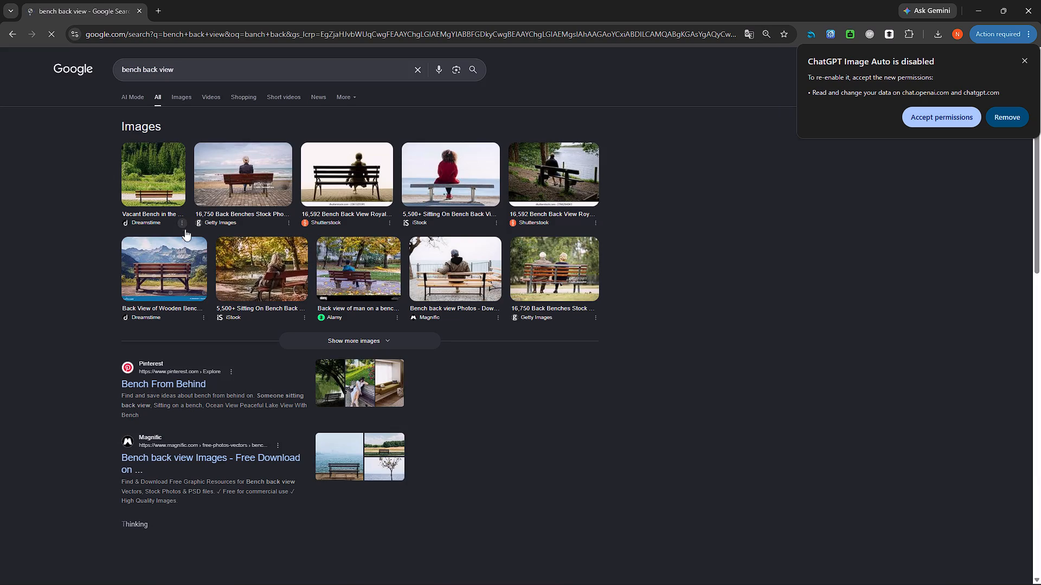
Refine the Google search to "bench back view 2d".
click(183, 69)
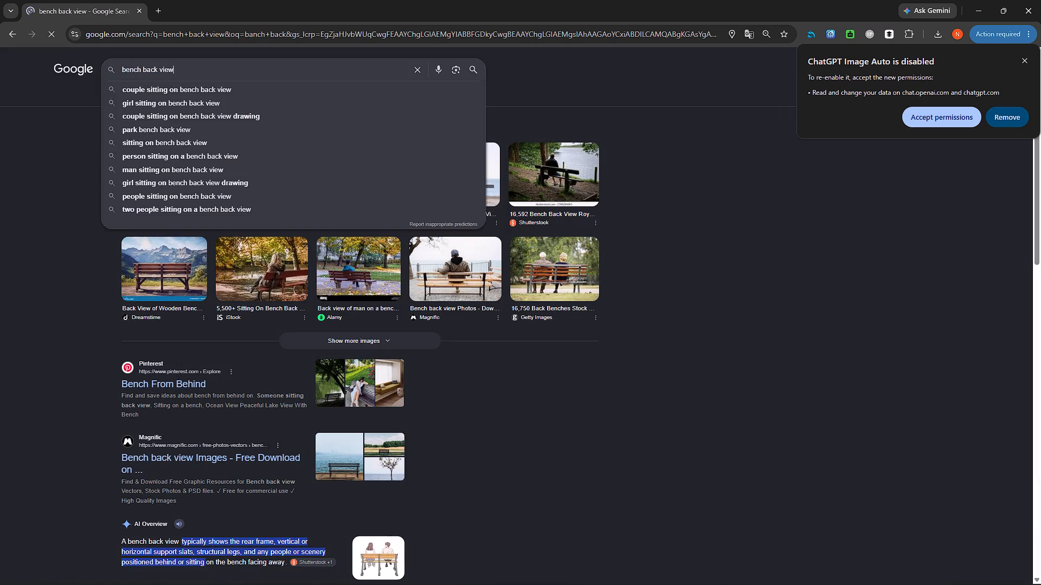
key(space)
text(2d)
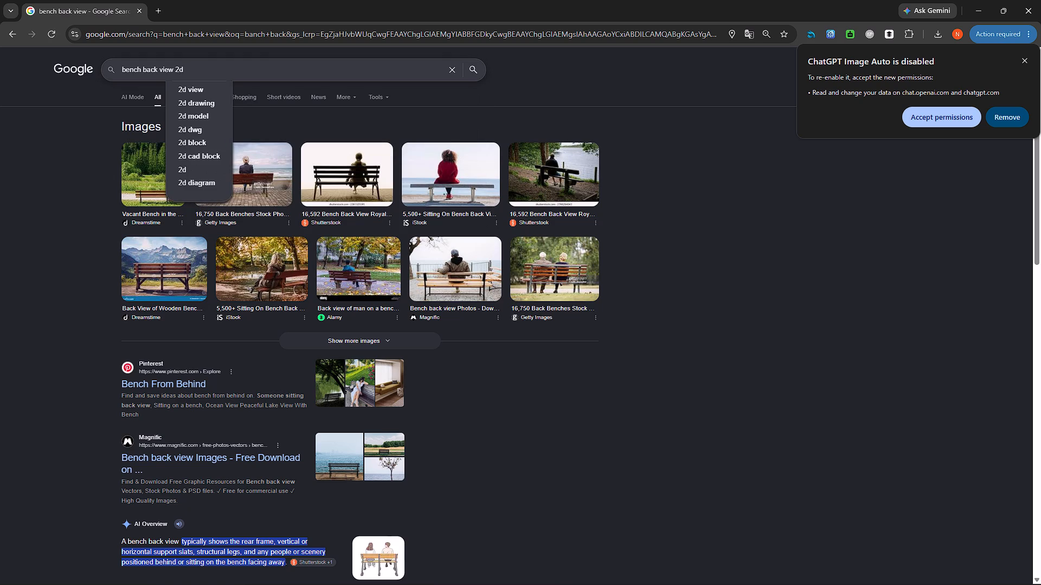
key(Return)
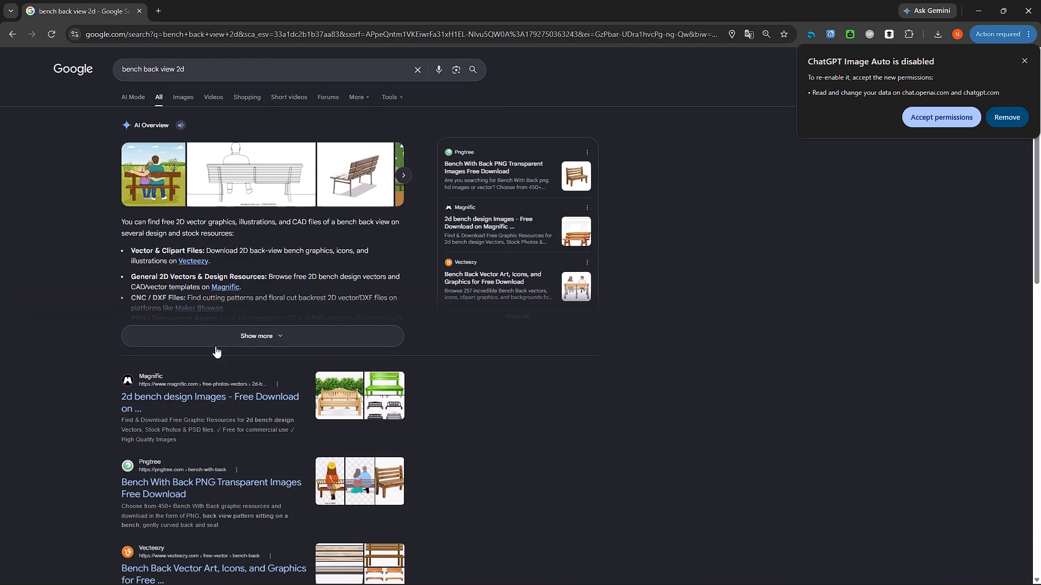
Open Pngtree's "Bench With Back PNG Transparent Images" result and look through the bench images for a back view.
click(208, 476)
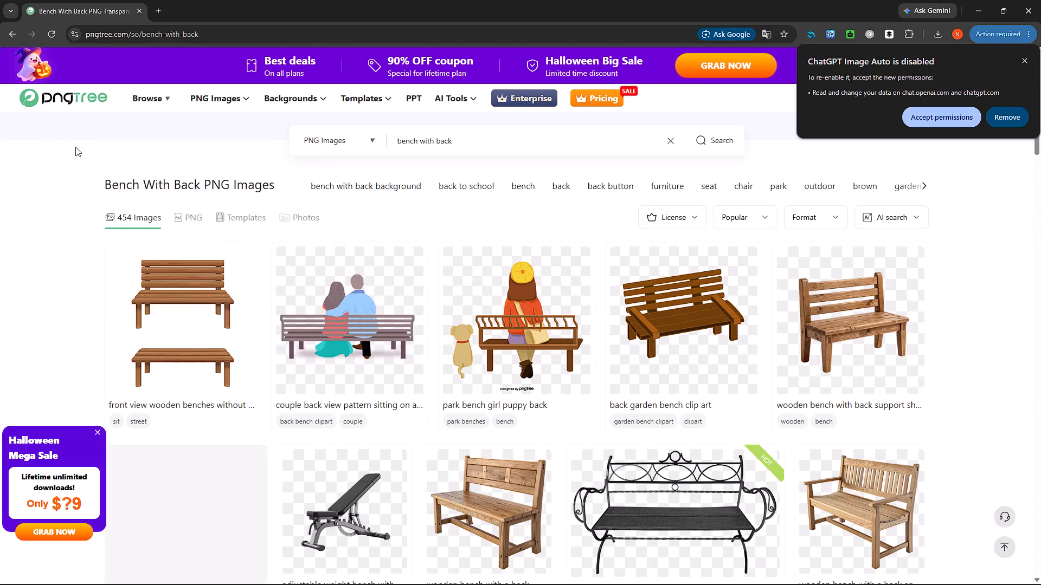
scroll(304, 227, down, 6)
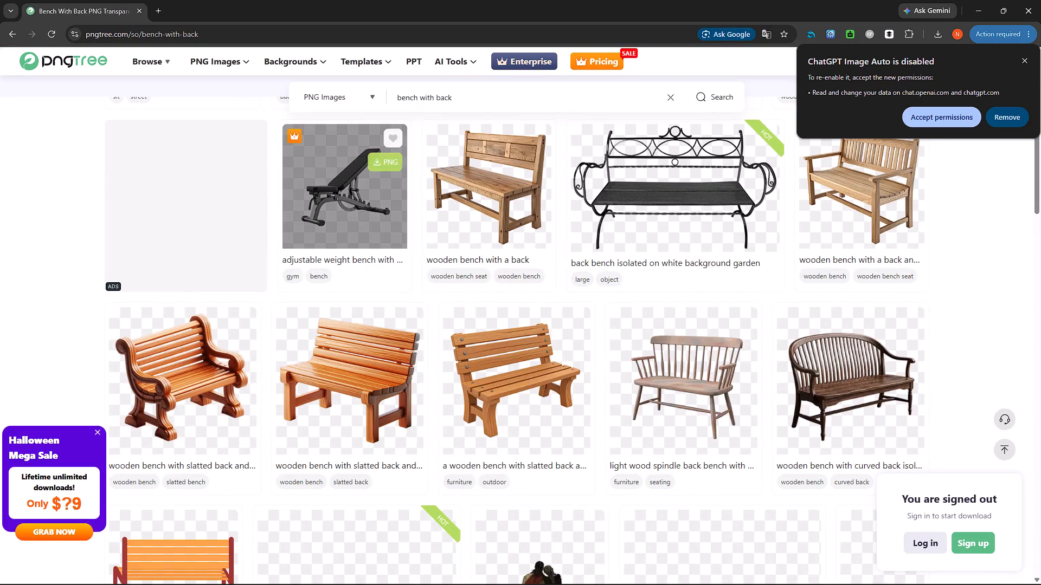
scroll(318, 261, down, 11)
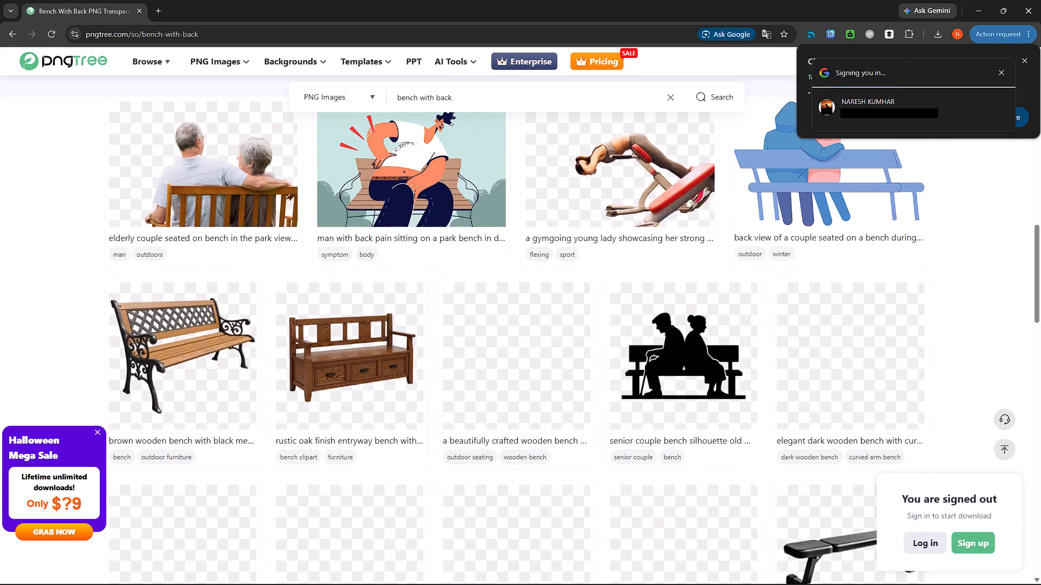
scroll(318, 261, down, 6)
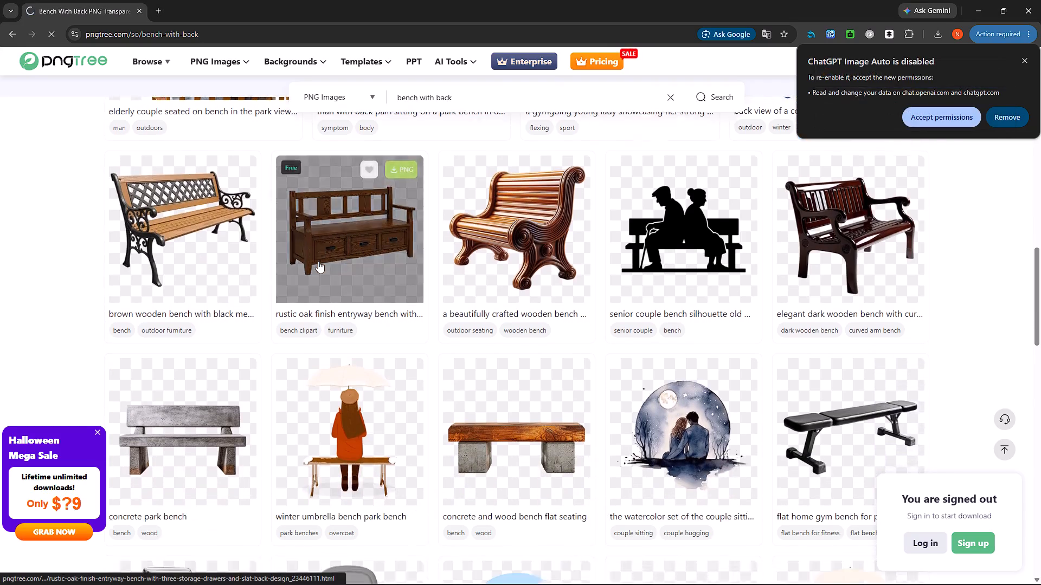
scroll(318, 261, down, 2)
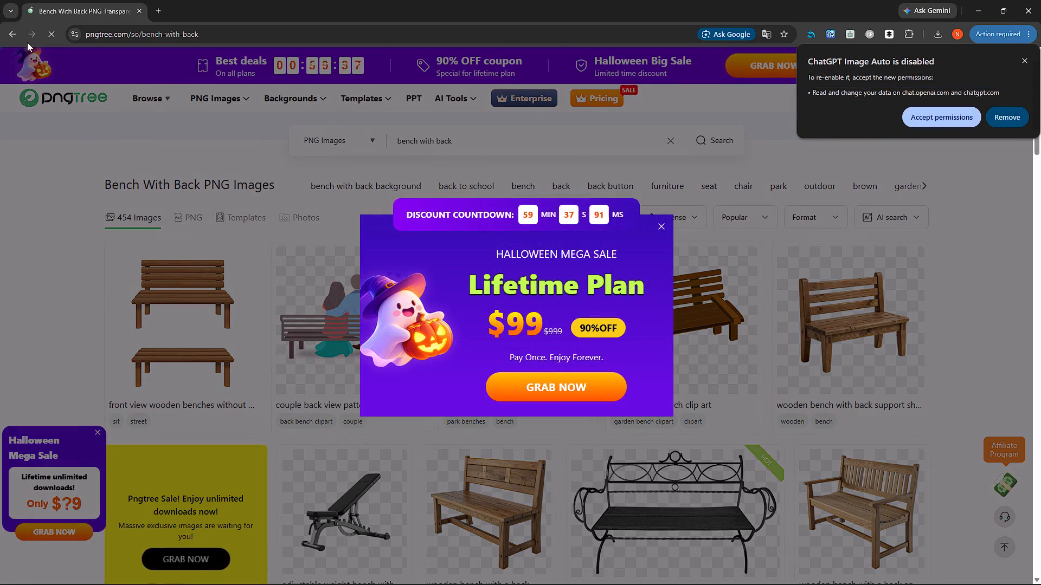
Return to the Google results and open Pinterest's "Bench From Behind Drawing" page.
click(8, 35)
scroll(172, 308, down, 3)
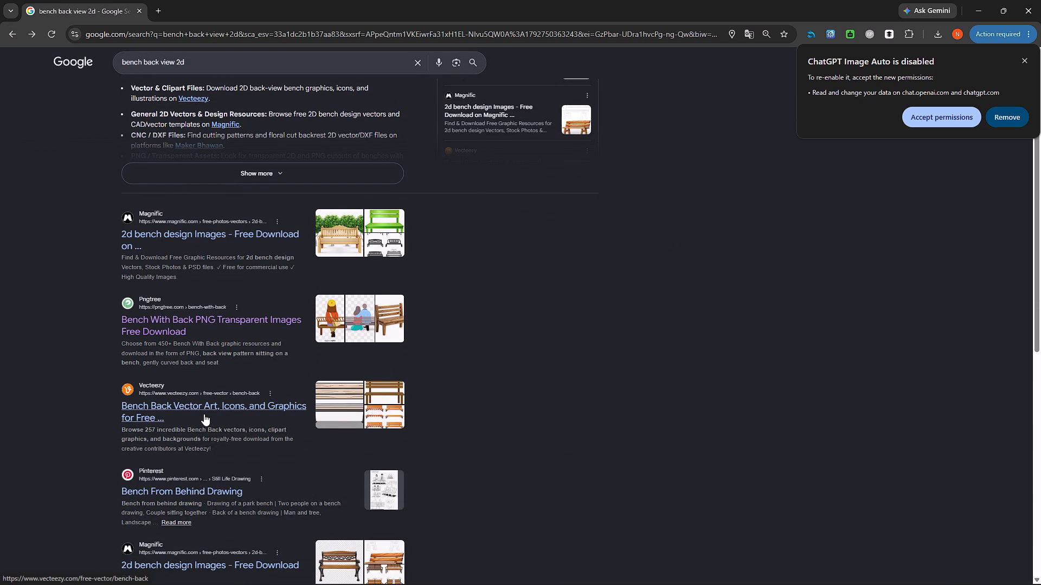
scroll(204, 414, down, 3)
click(186, 329)
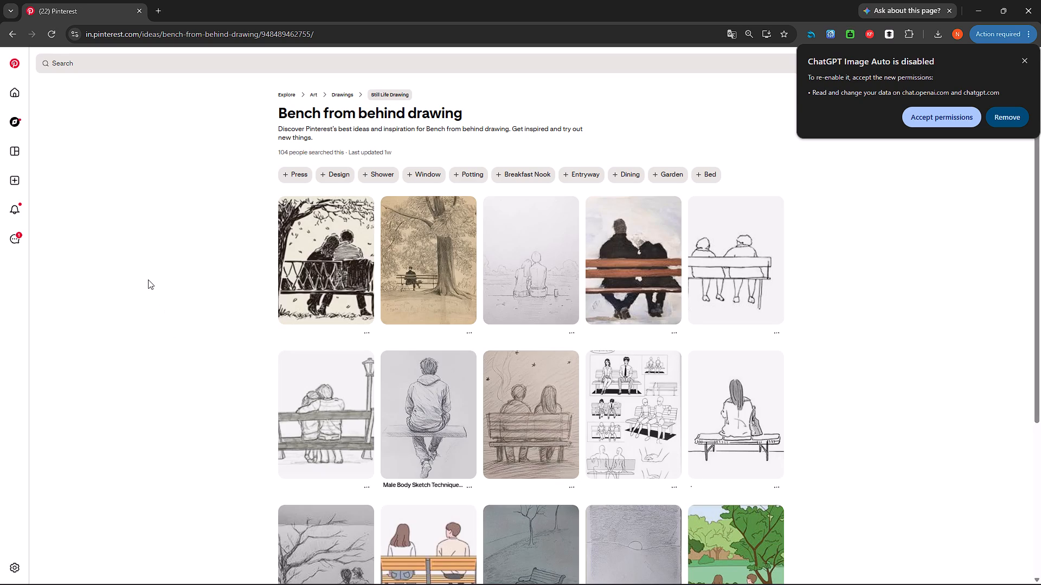
scroll(112, 276, up, 3)
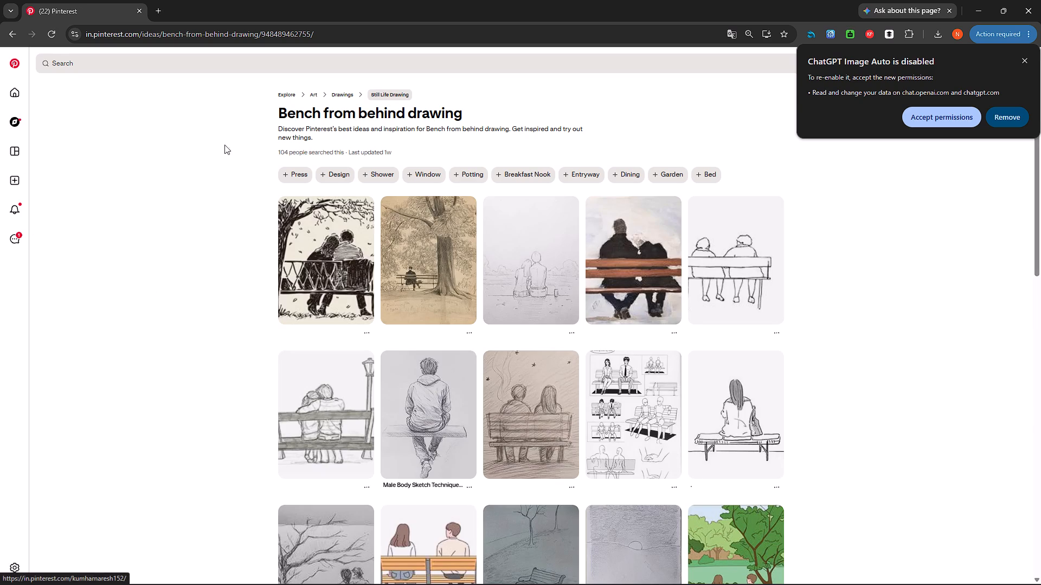
Search Pinterest for "bench back view", reusing the word "Bench" copied from the page heading.
drag(323, 116, 269, 114)
right_click(274, 113)
scroll(274, 113, up, 1)
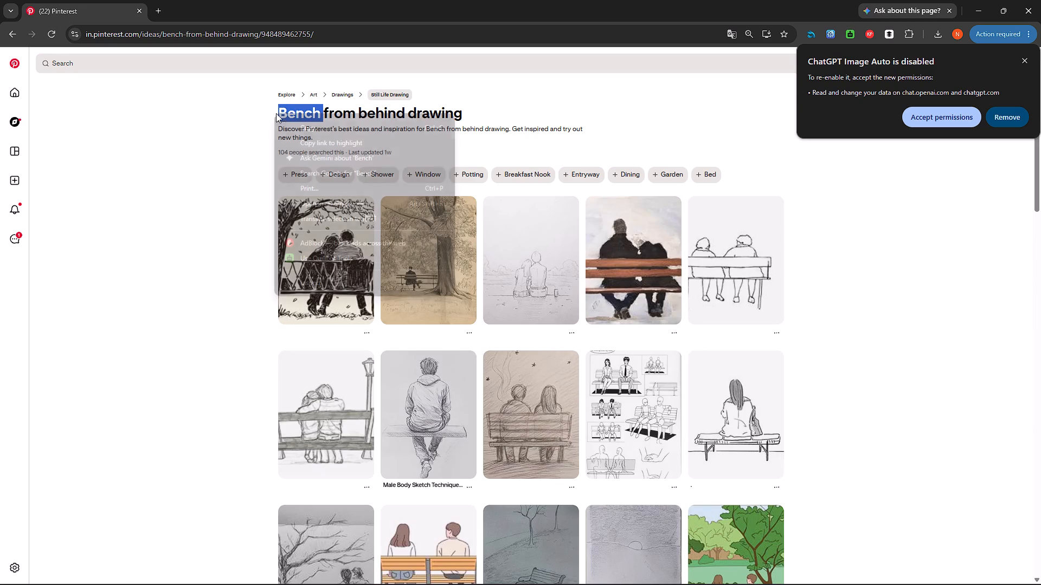
click(305, 128)
click(133, 62)
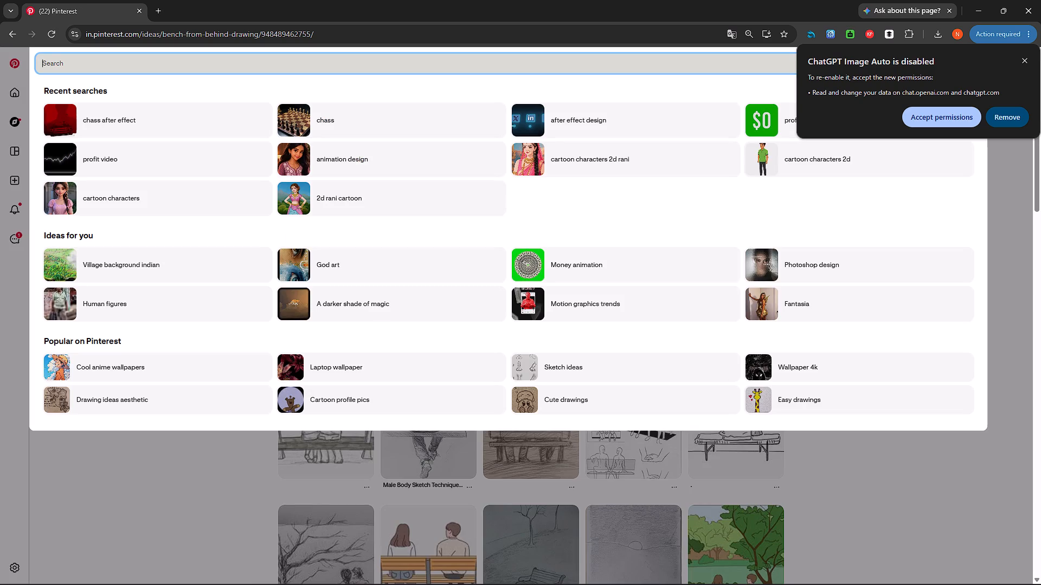
key(ctrl+v)
key(space)
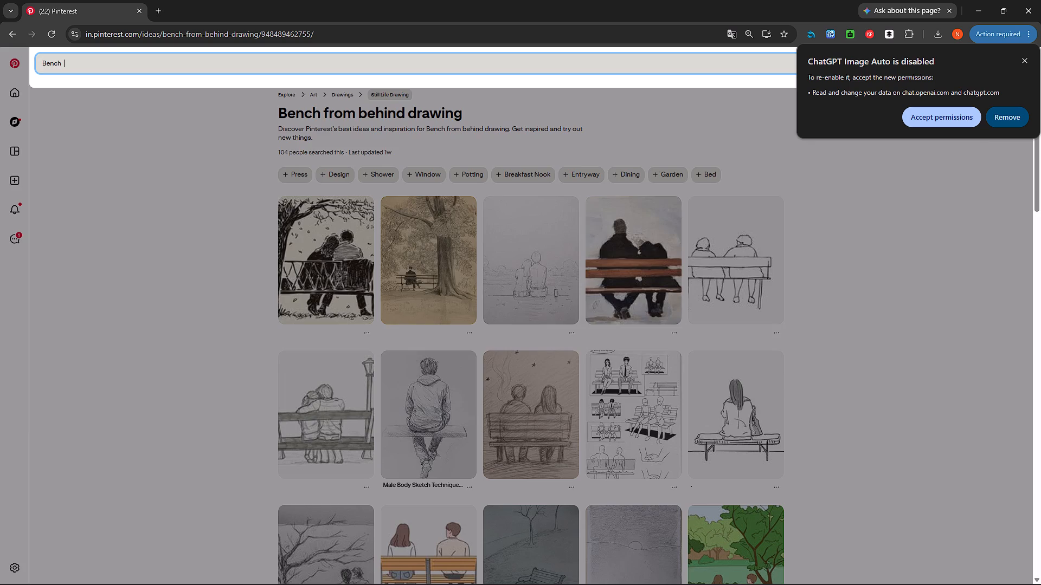
text(back)
key(space)
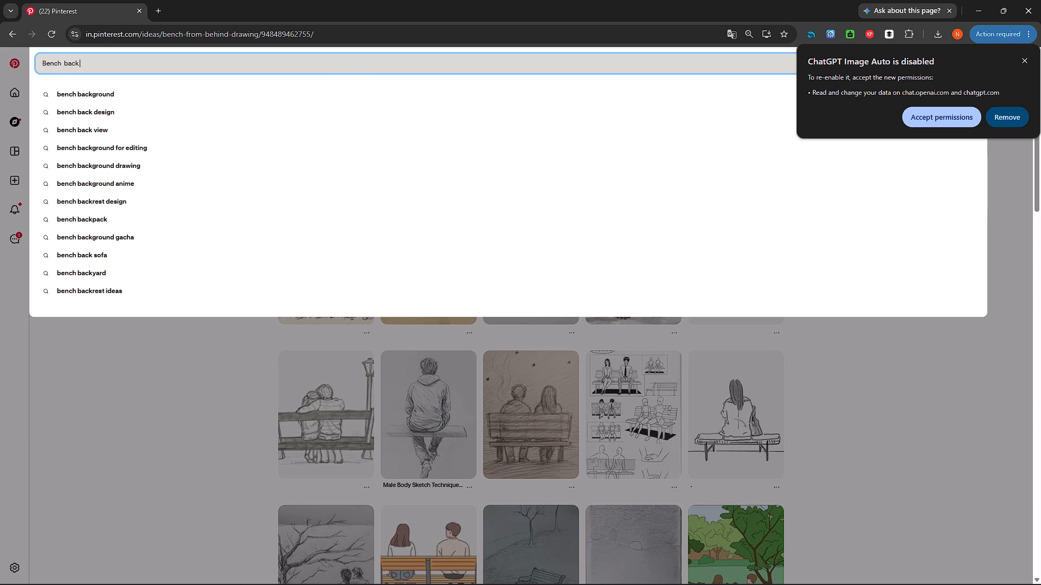
click(119, 132)
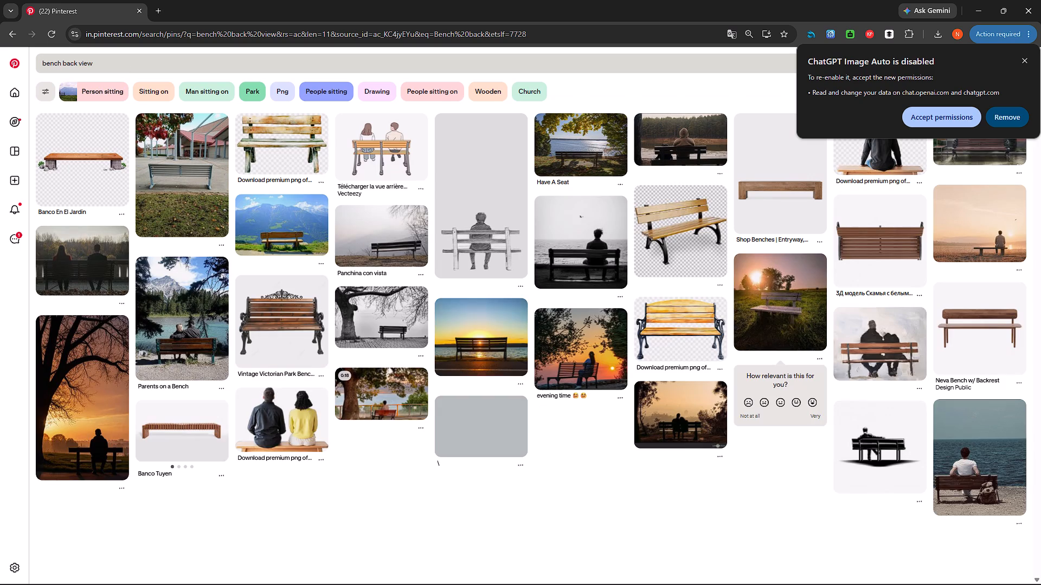
Refine the Pinterest search to "bench back view 2d".
click(124, 63)
key(space)
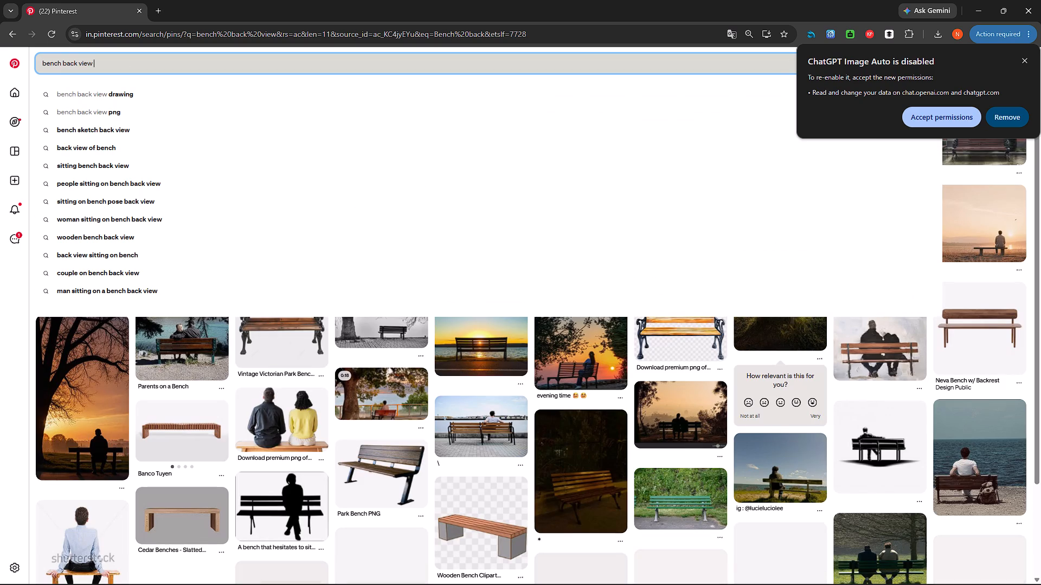
key(2)
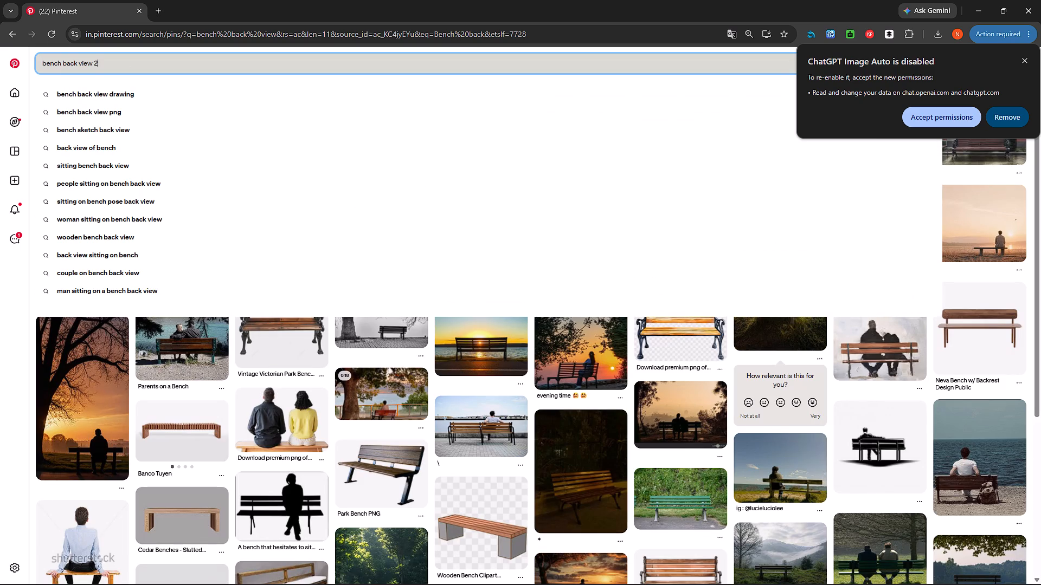
key(d)
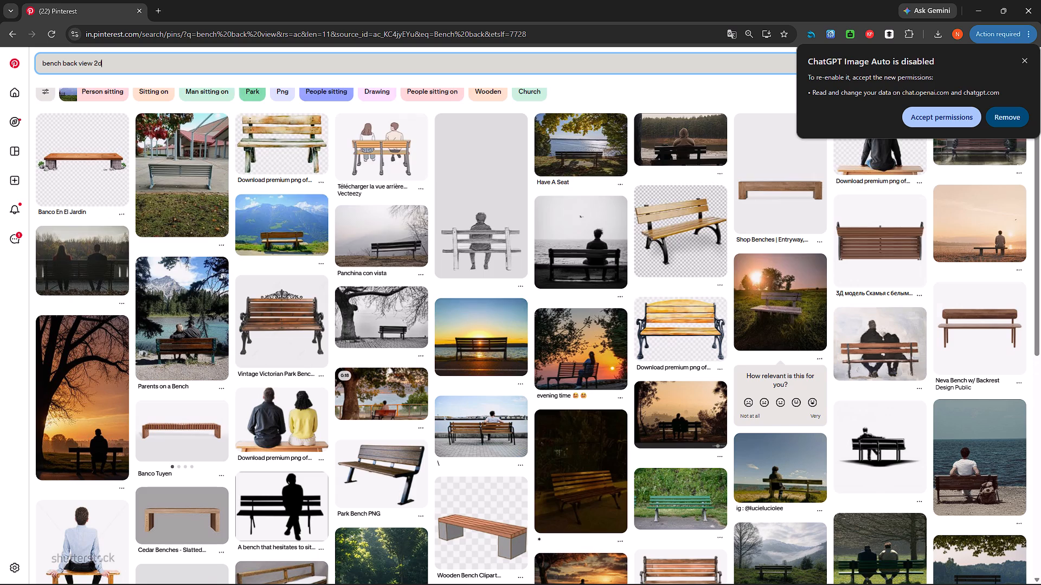
key(Return)
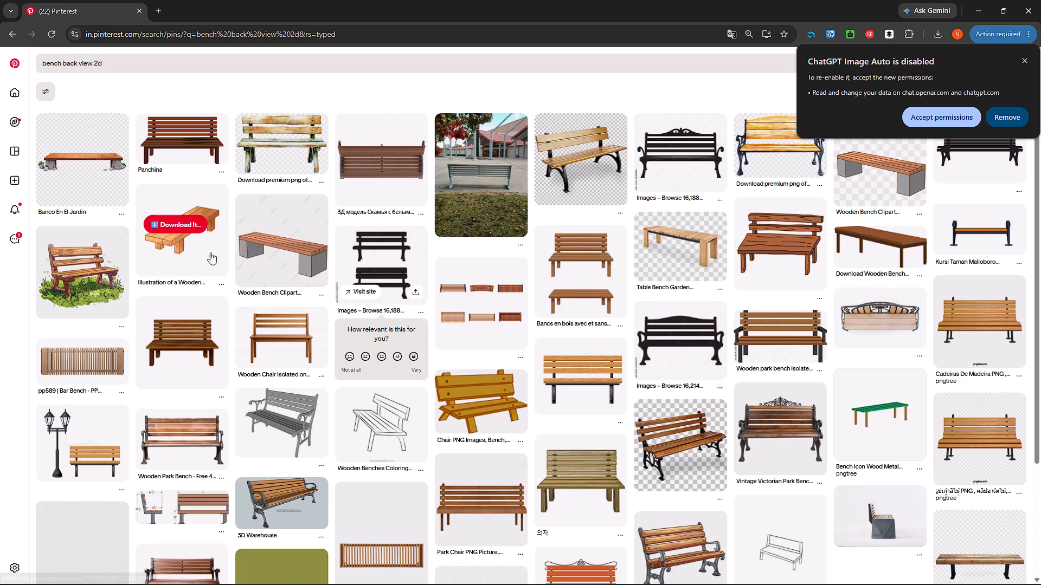
Look through the Pinterest results for "bench back view 2d" for a flat bench image seen from behind.
click(164, 148)
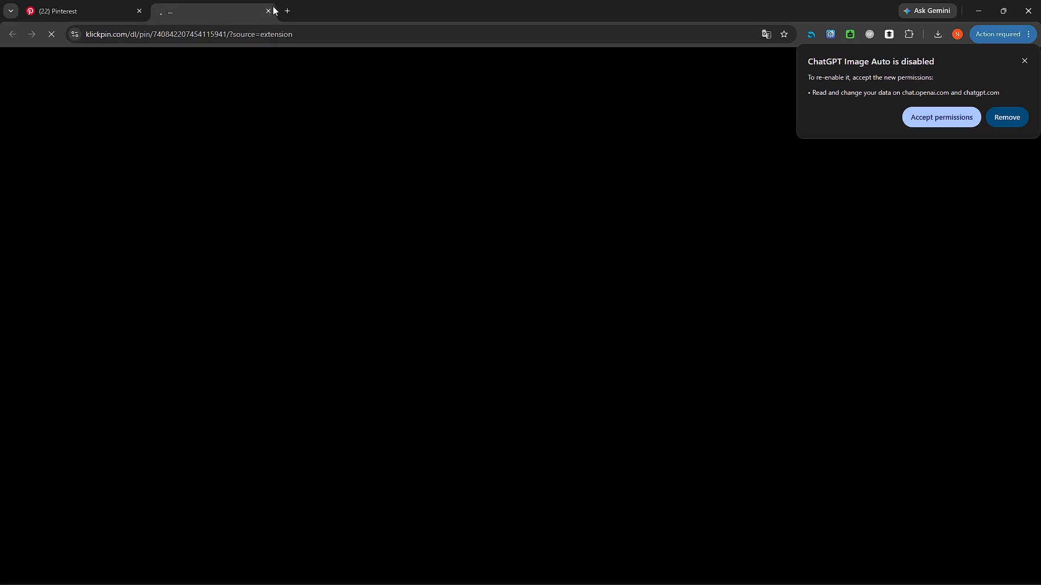
click(267, 8)
scroll(375, 381, down, 5)
scroll(413, 406, up, 3)
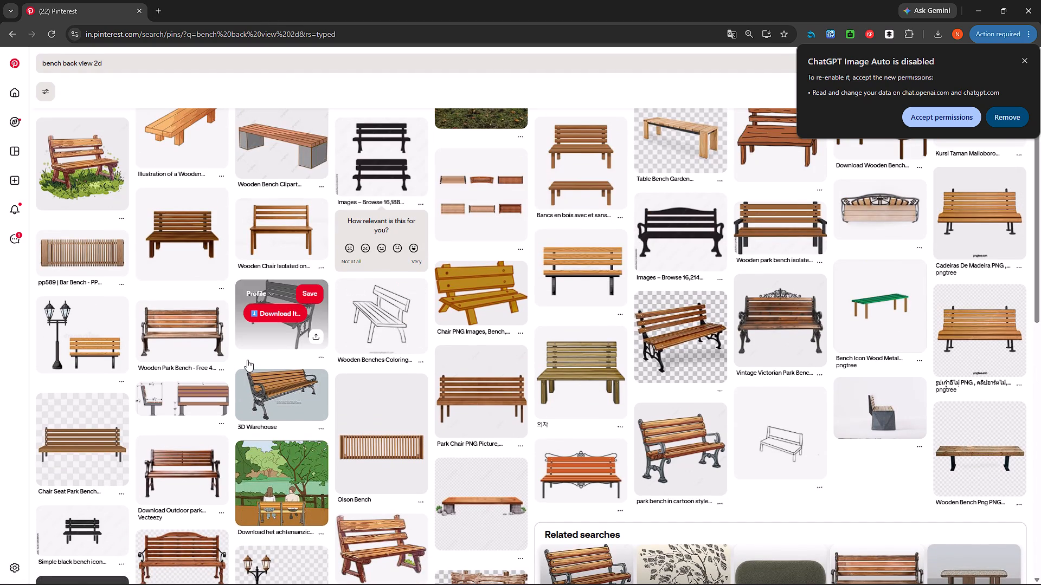
scroll(400, 368, down, 3)
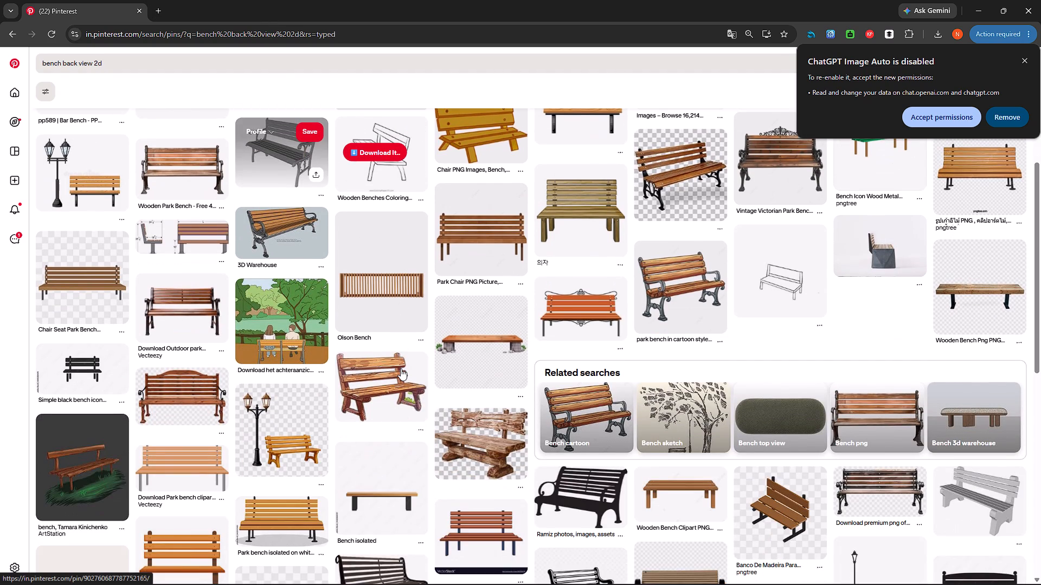
scroll(401, 368, down, 4)
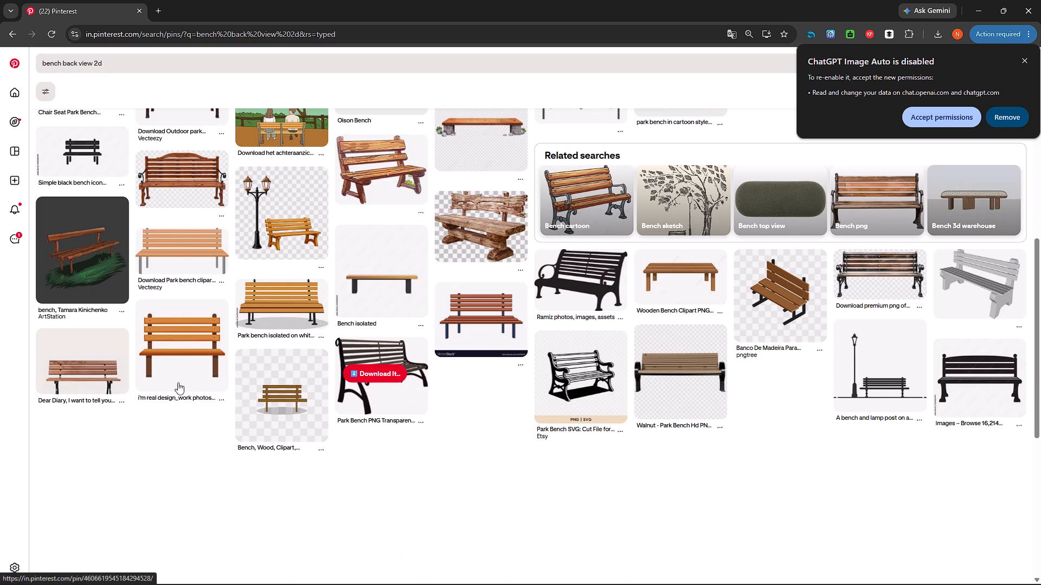
scroll(214, 379, down, 3)
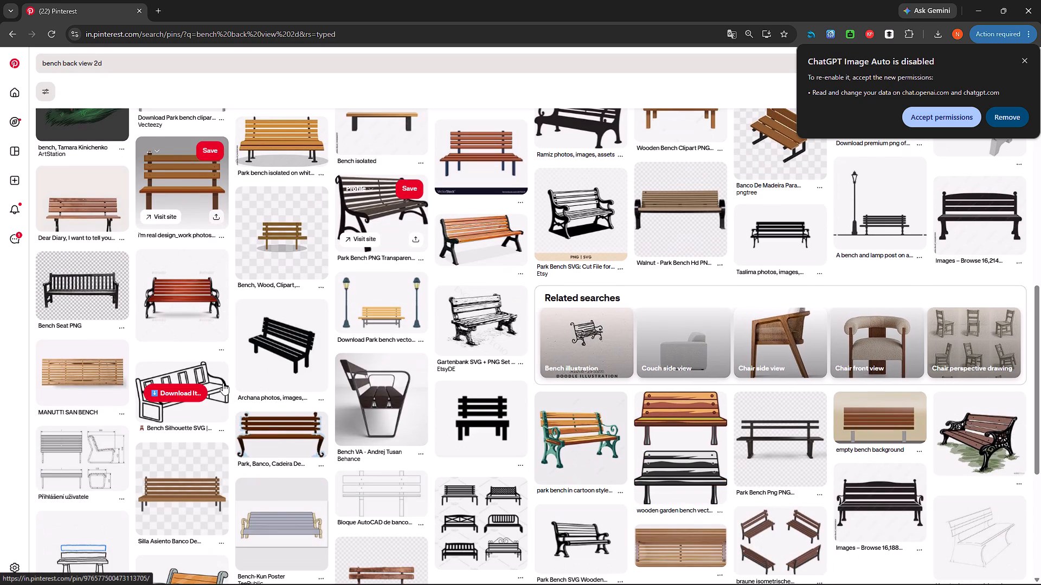
scroll(223, 383, down, 3)
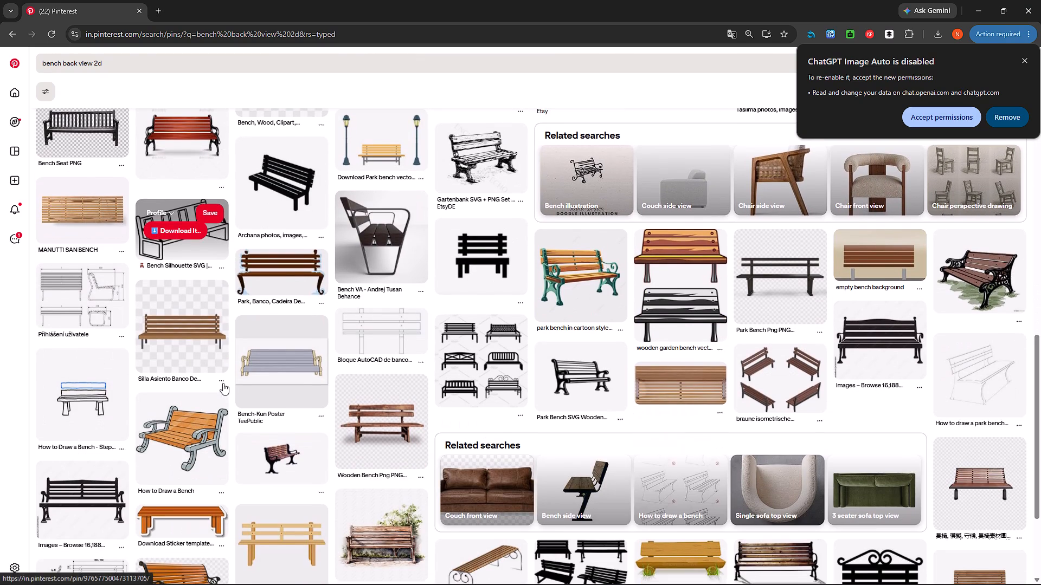
scroll(223, 383, up, 11)
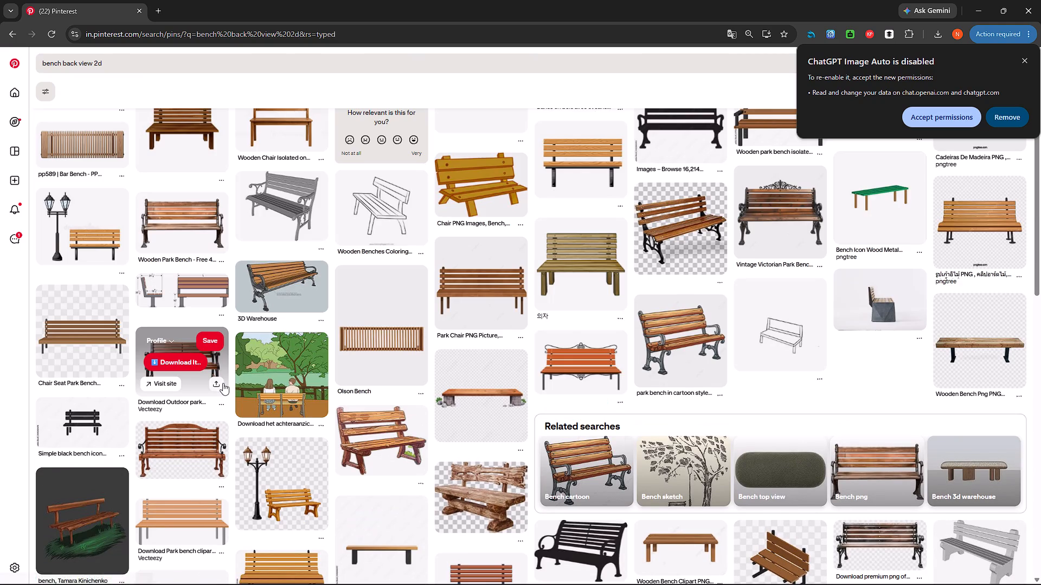
scroll(223, 383, down, 12)
scroll(223, 383, up, 4)
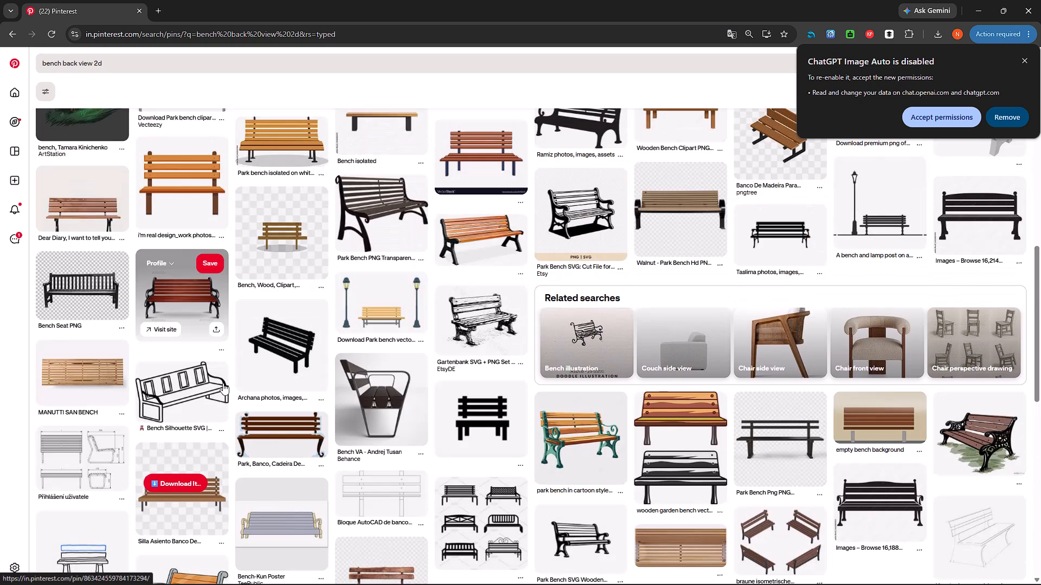
scroll(223, 383, down, 9)
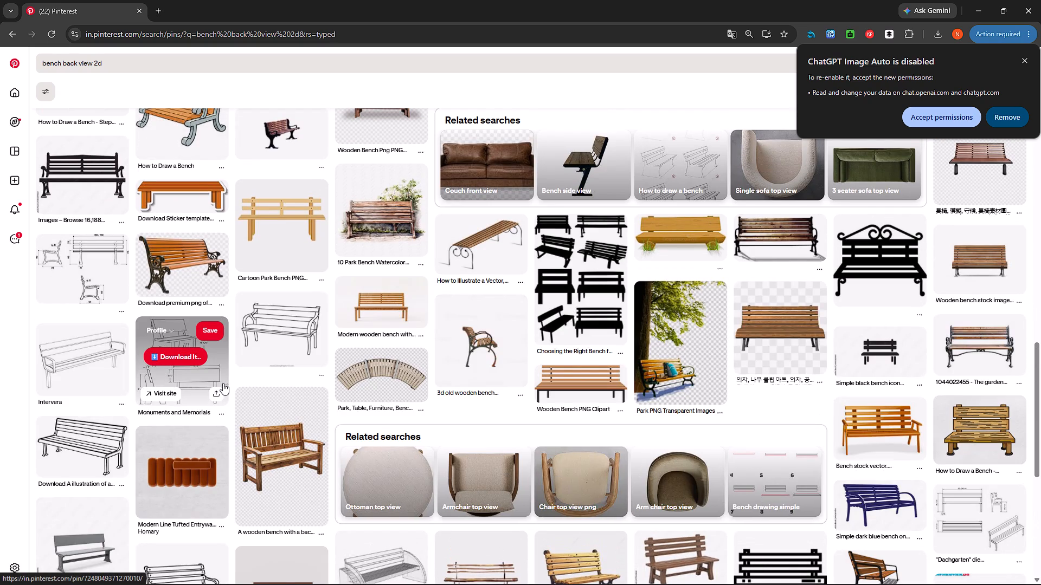
scroll(223, 383, down, 5)
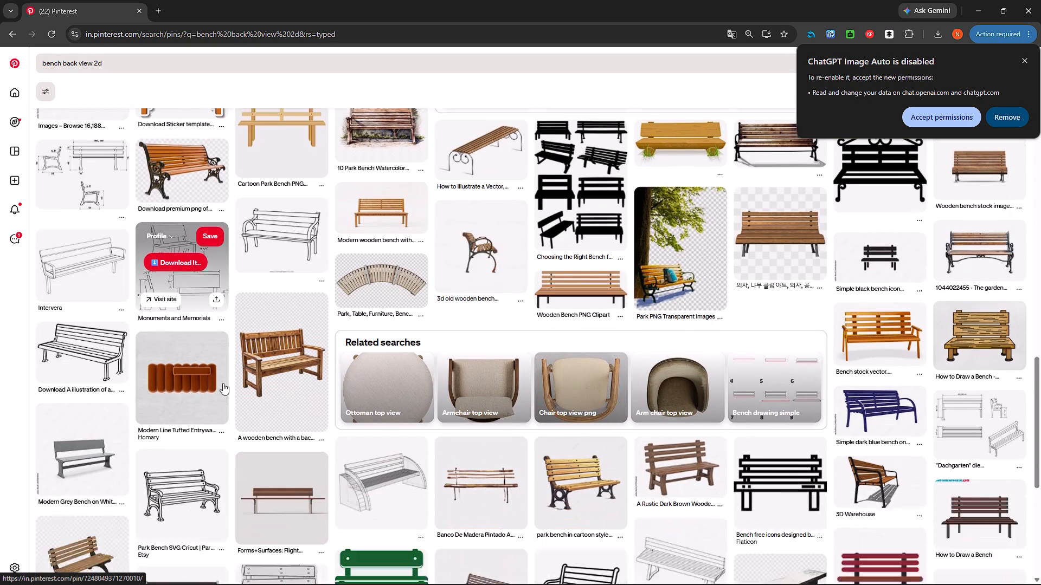
scroll(223, 383, down, 1)
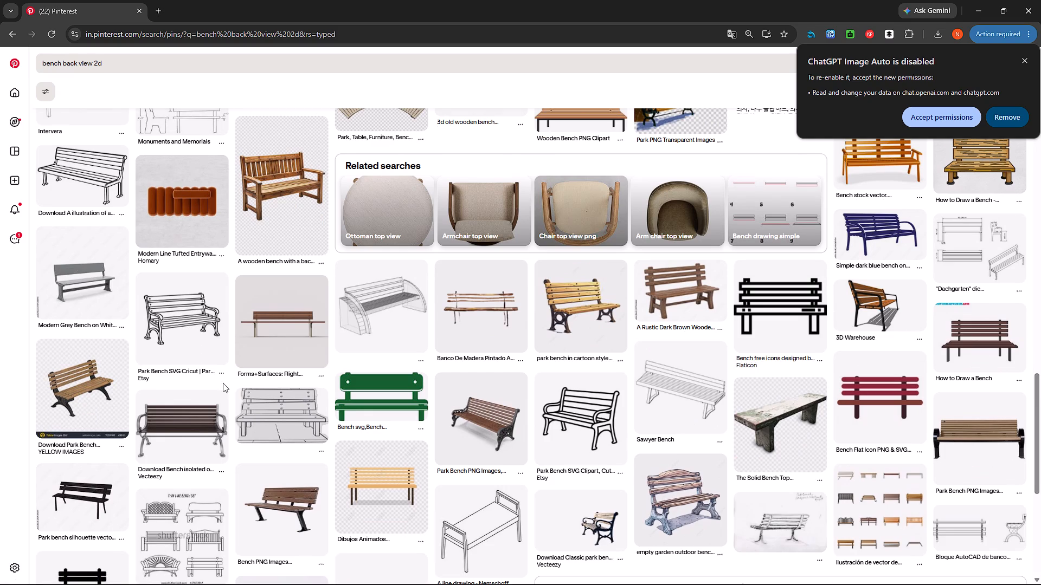
scroll(223, 383, down, 4)
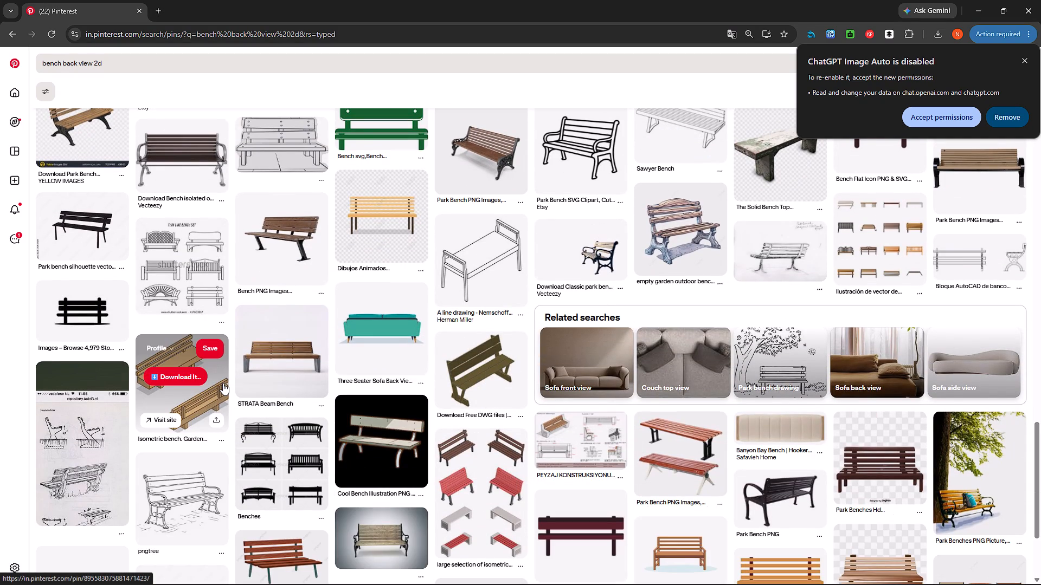
scroll(223, 383, down, 5)
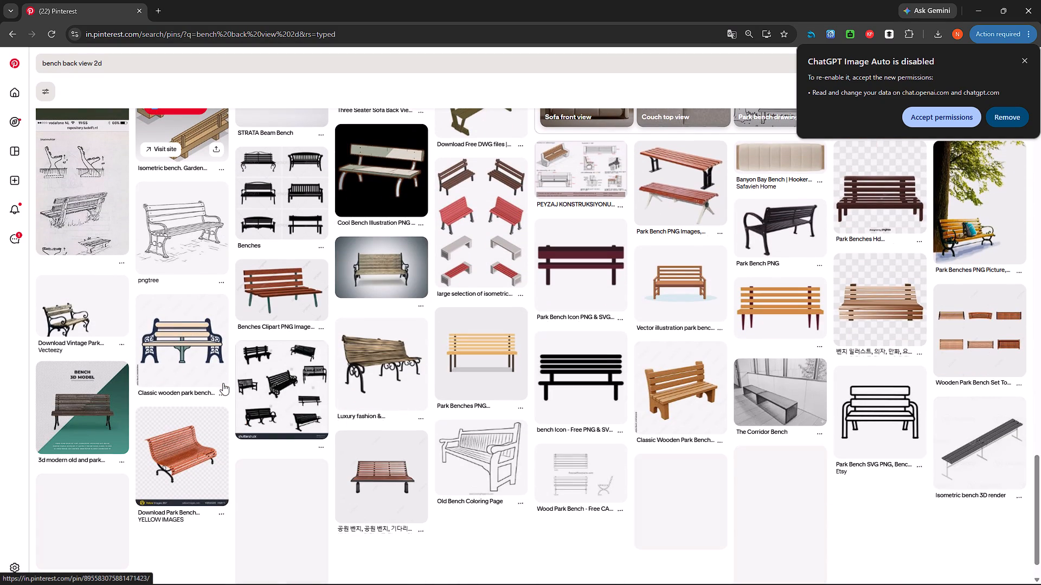
scroll(223, 383, down, 5)
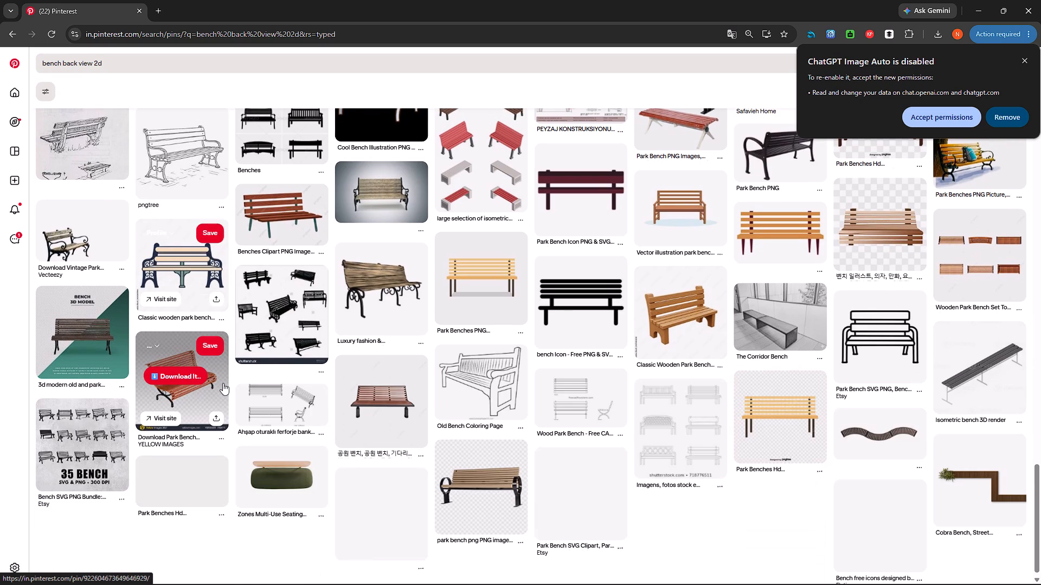
scroll(449, 430, down, 4)
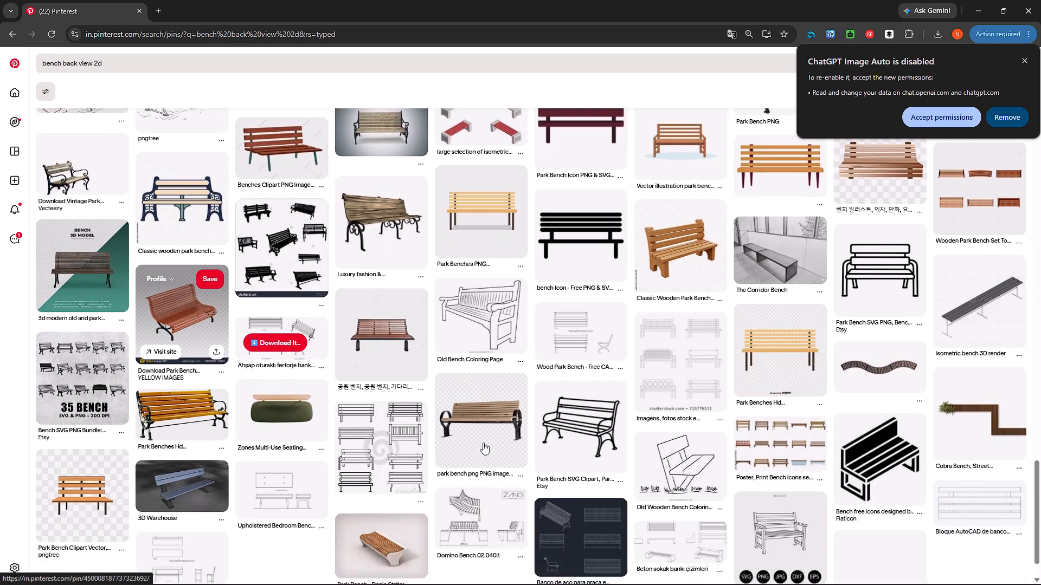
scroll(536, 341, down, 6)
scroll(444, 396, down, 5)
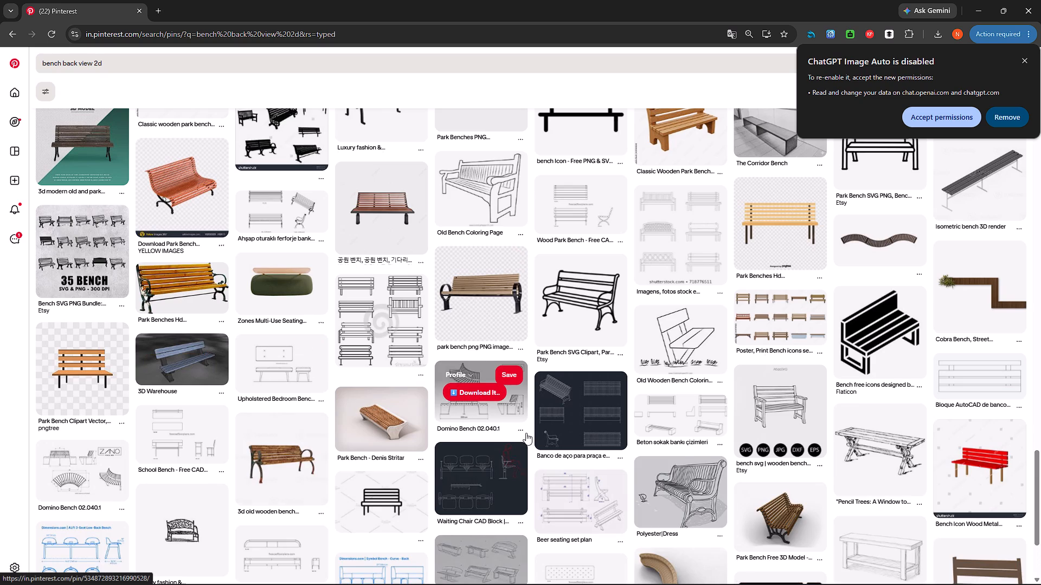
scroll(526, 433, down, 7)
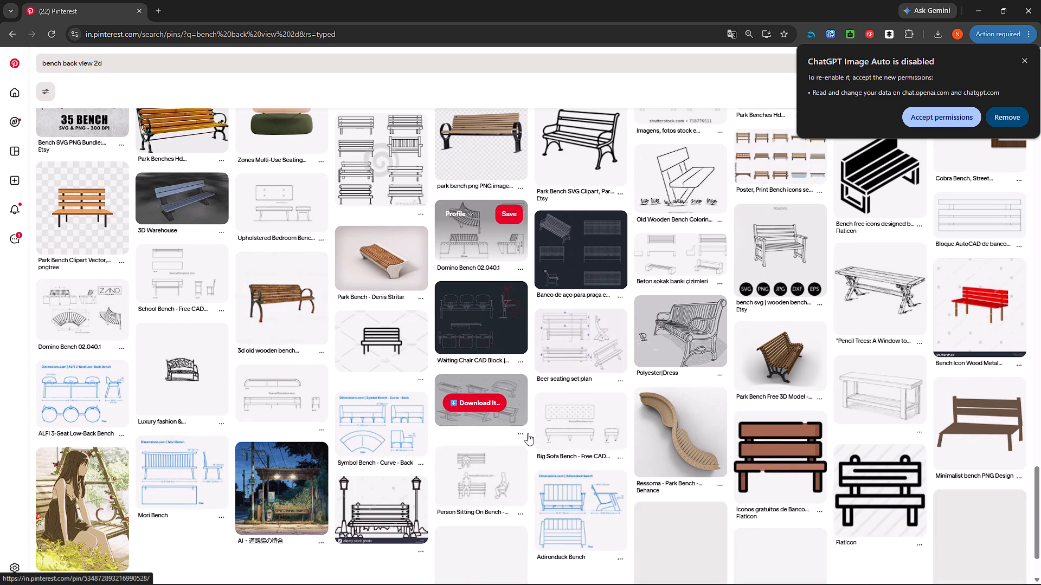
scroll(528, 433, down, 6)
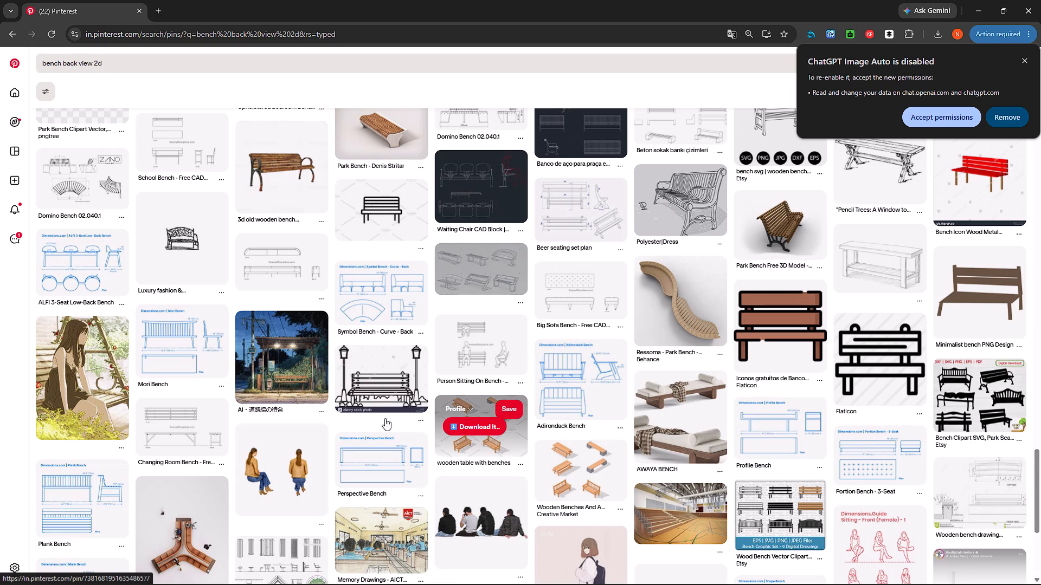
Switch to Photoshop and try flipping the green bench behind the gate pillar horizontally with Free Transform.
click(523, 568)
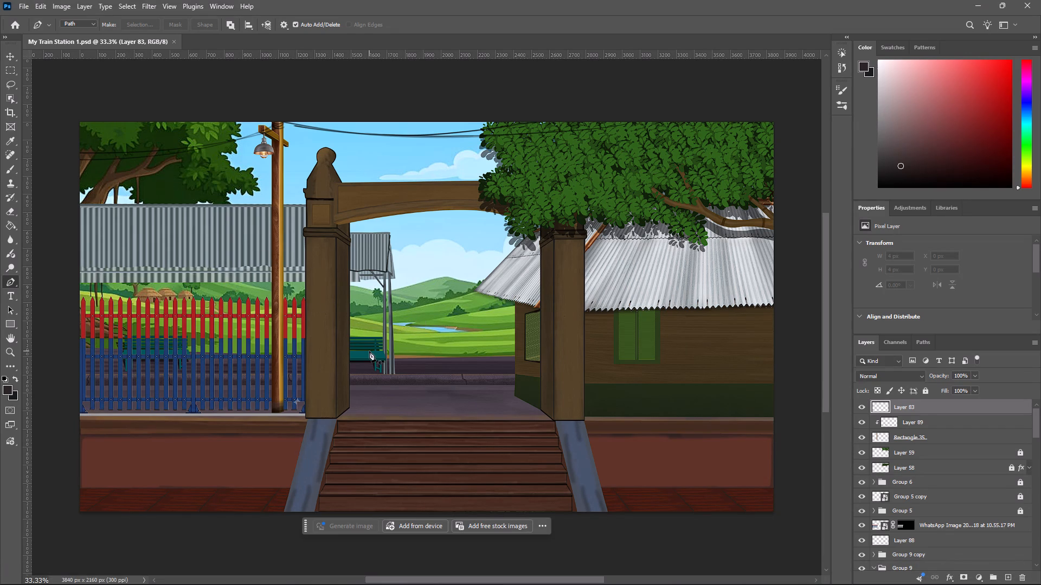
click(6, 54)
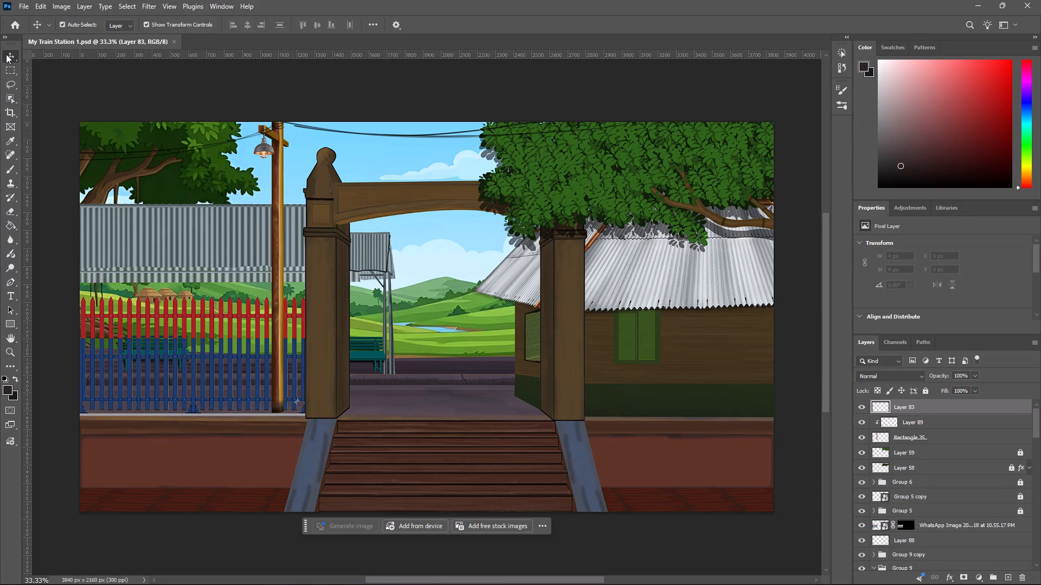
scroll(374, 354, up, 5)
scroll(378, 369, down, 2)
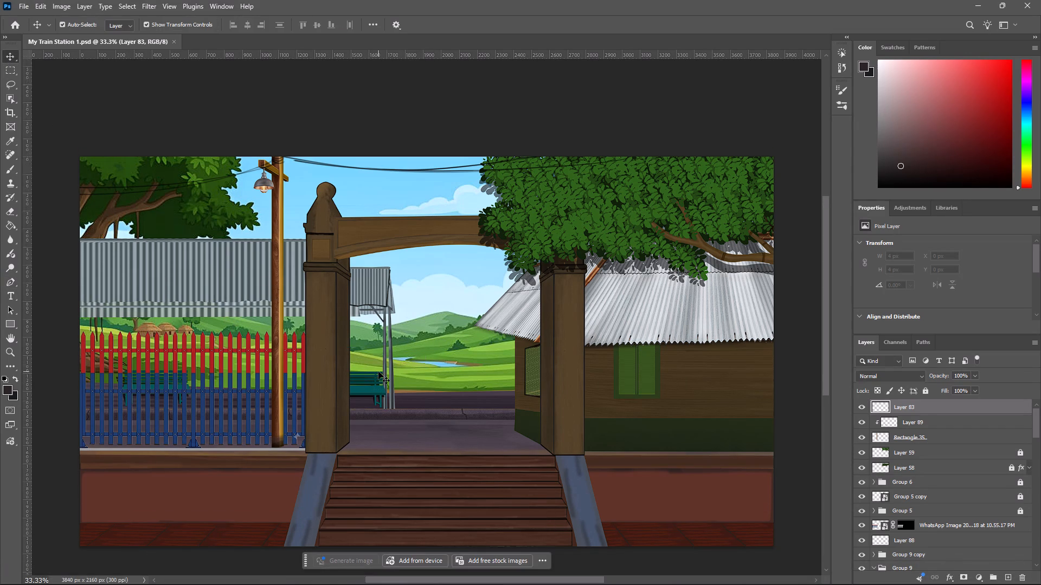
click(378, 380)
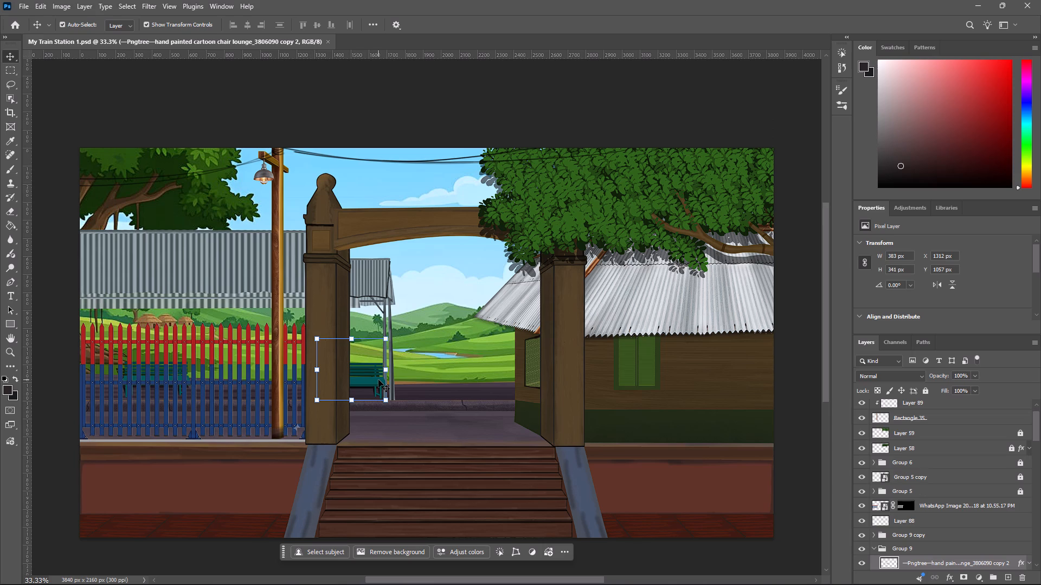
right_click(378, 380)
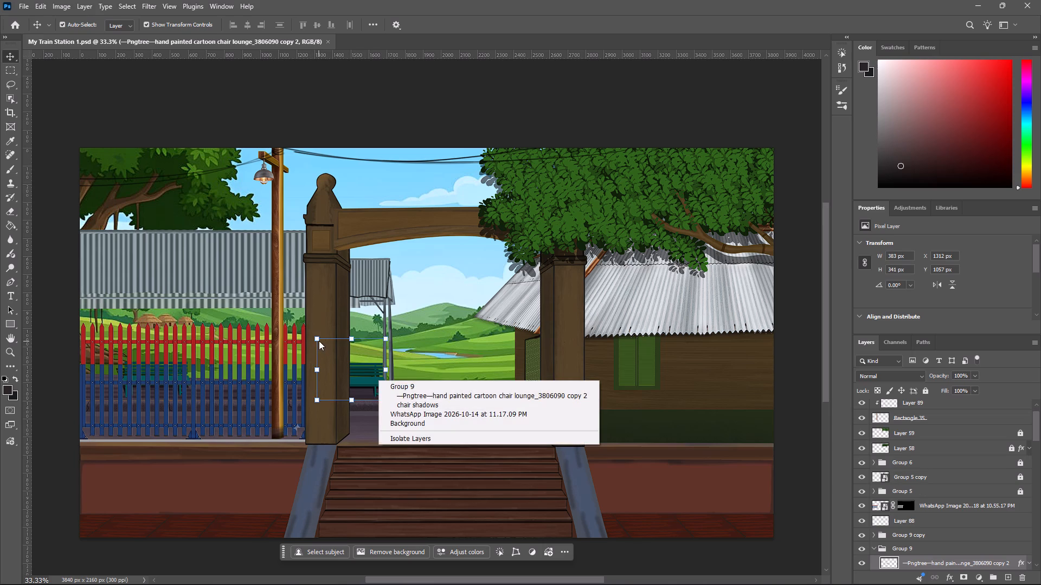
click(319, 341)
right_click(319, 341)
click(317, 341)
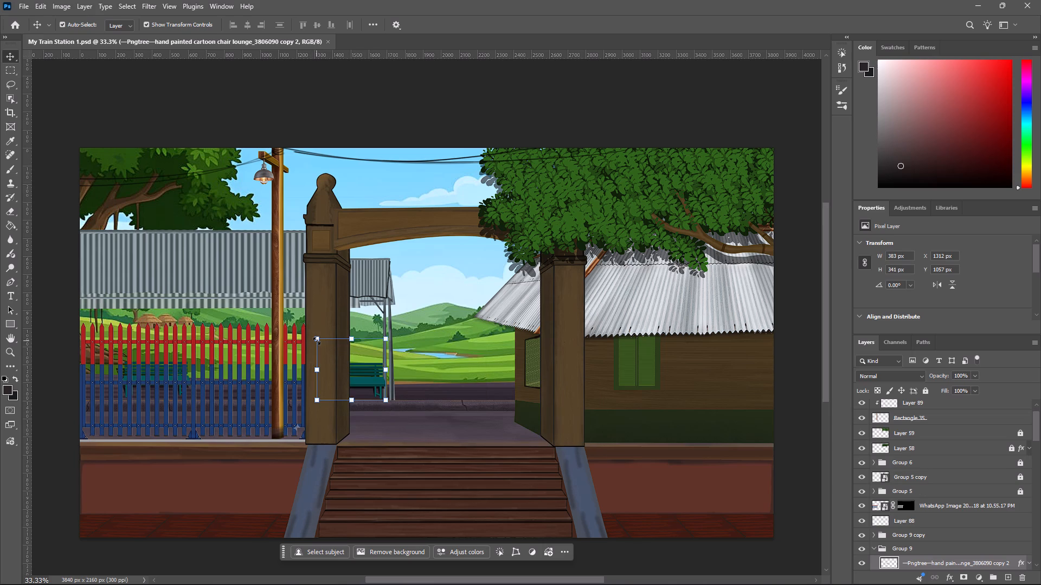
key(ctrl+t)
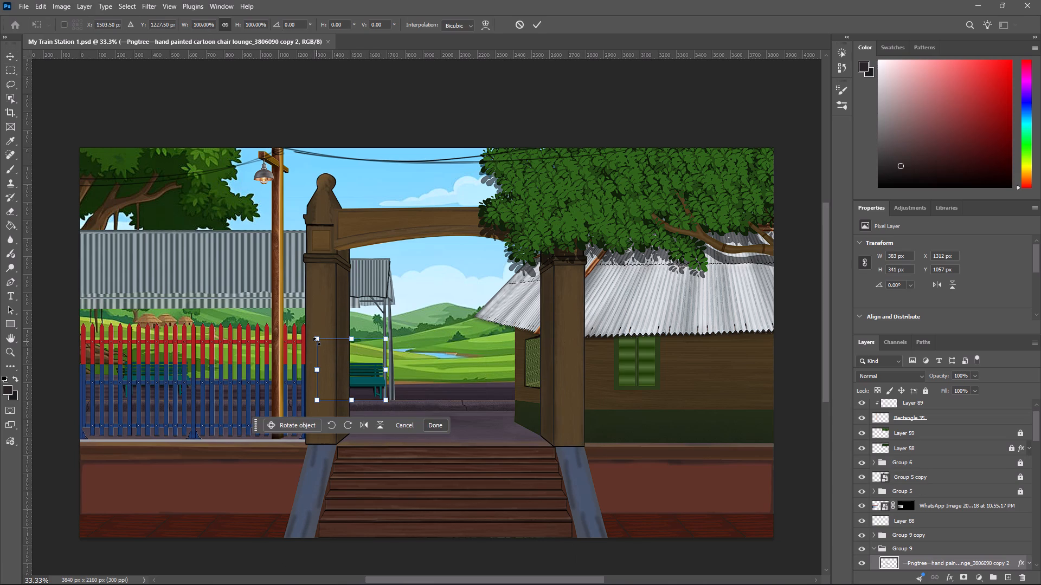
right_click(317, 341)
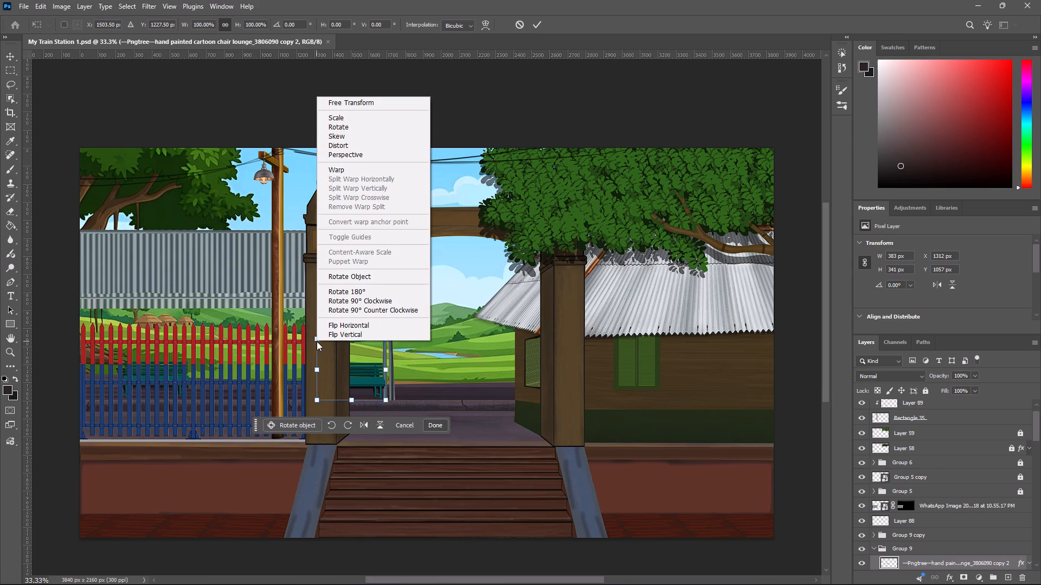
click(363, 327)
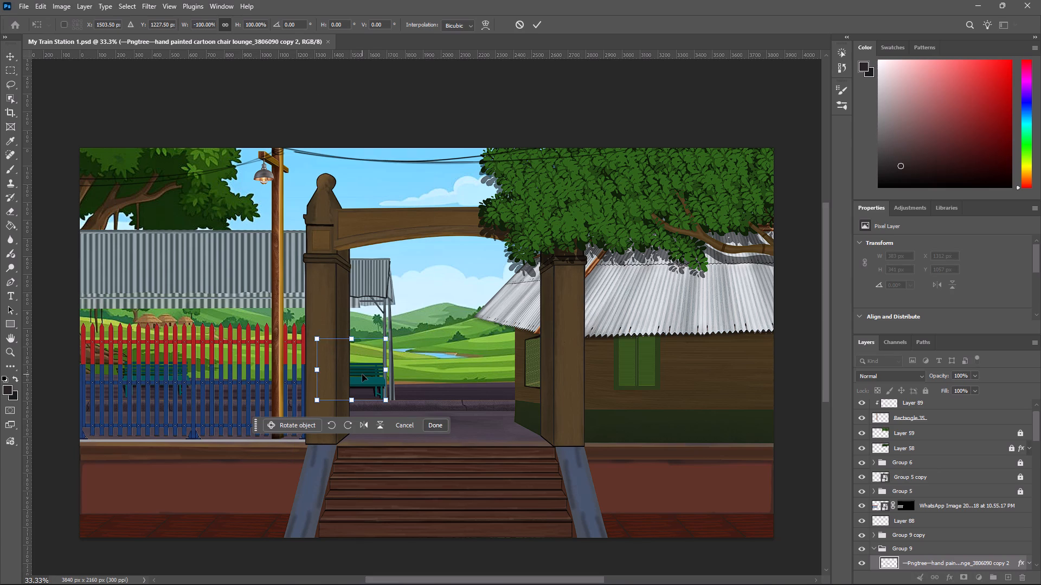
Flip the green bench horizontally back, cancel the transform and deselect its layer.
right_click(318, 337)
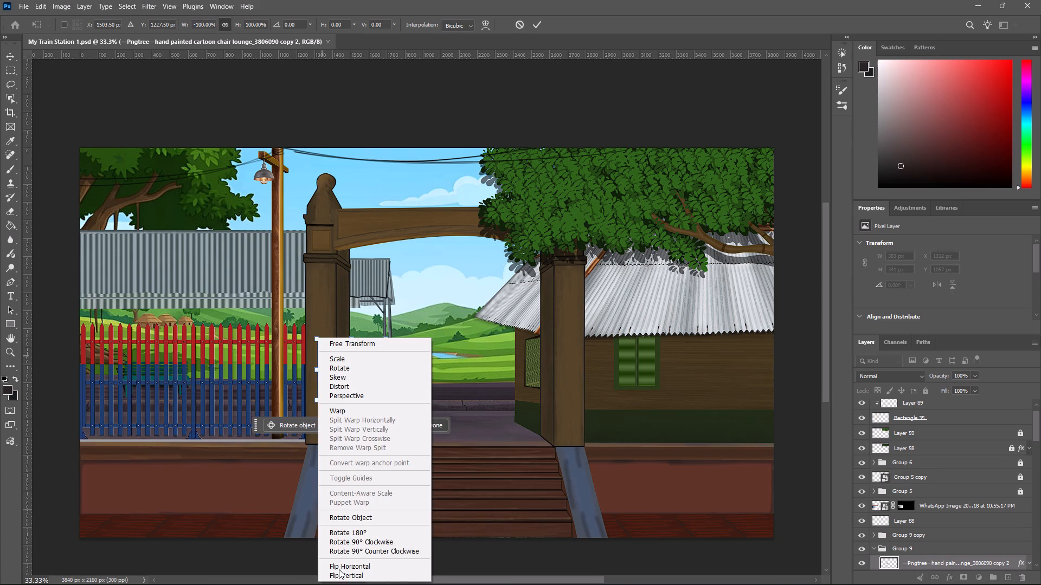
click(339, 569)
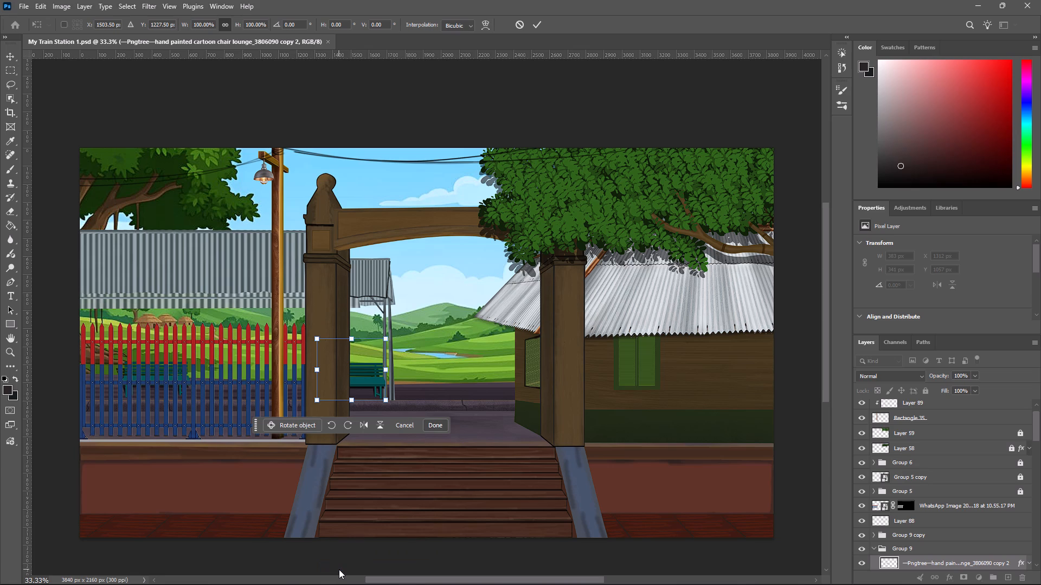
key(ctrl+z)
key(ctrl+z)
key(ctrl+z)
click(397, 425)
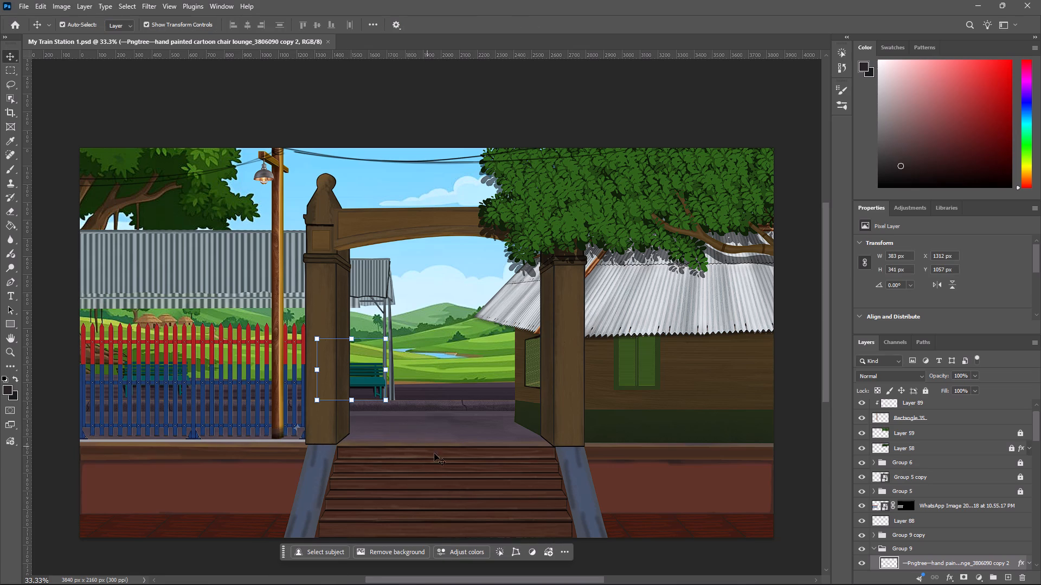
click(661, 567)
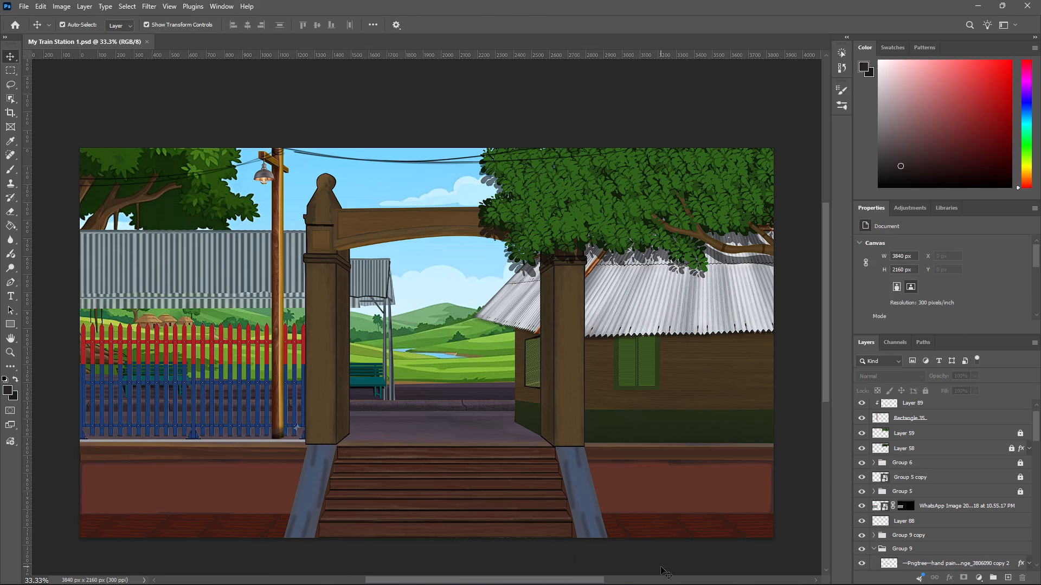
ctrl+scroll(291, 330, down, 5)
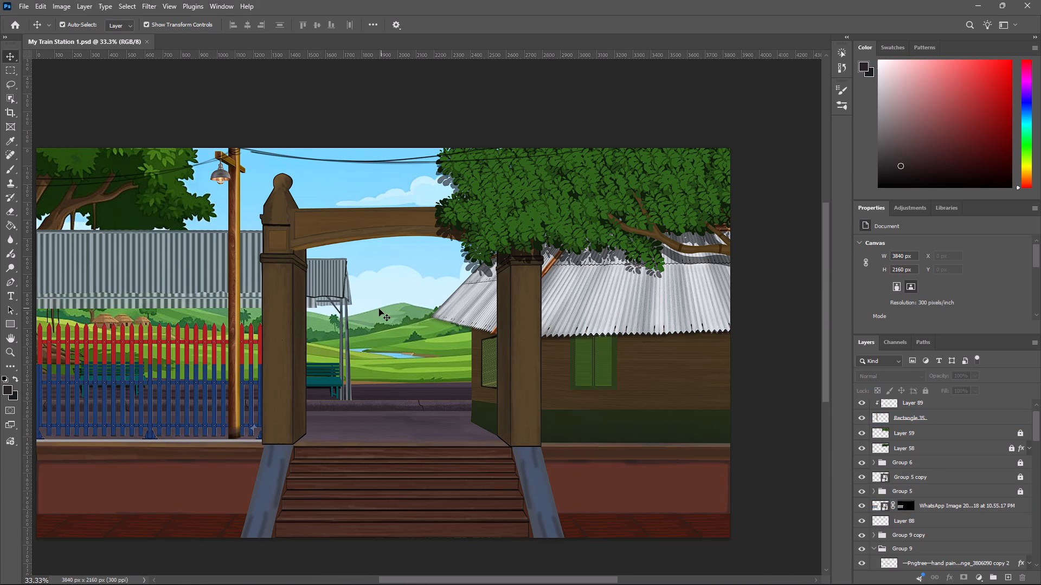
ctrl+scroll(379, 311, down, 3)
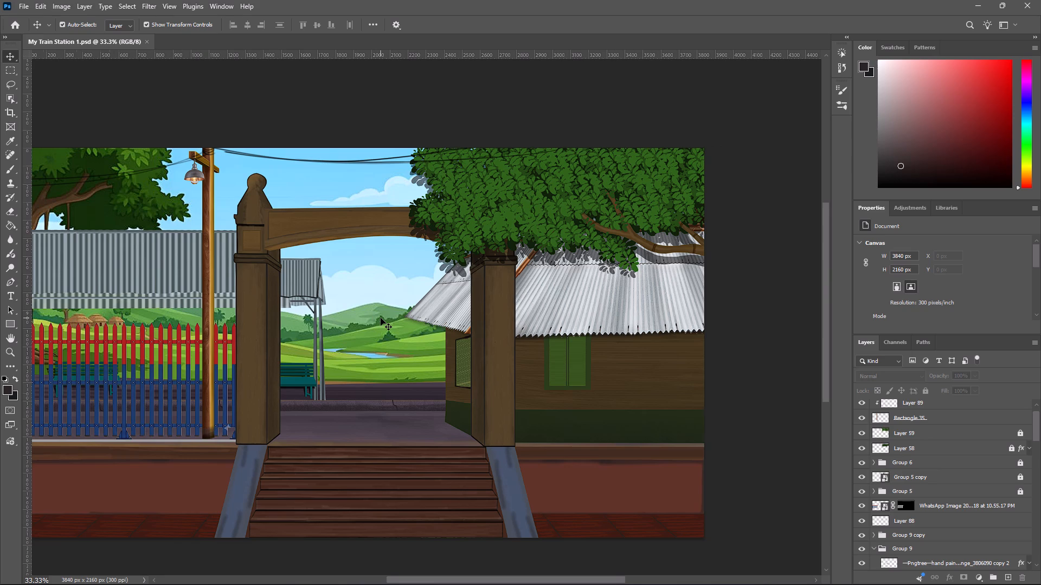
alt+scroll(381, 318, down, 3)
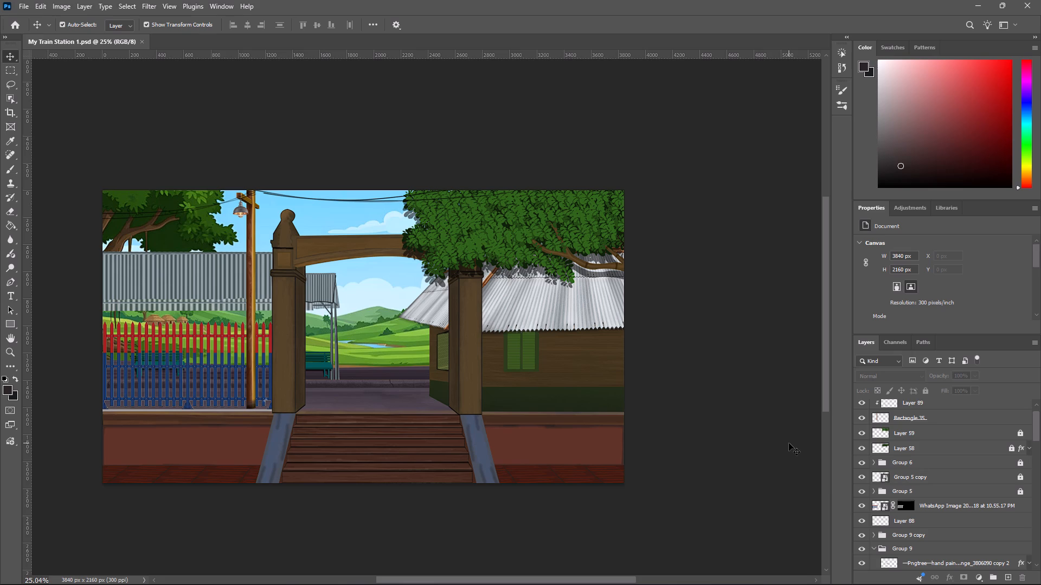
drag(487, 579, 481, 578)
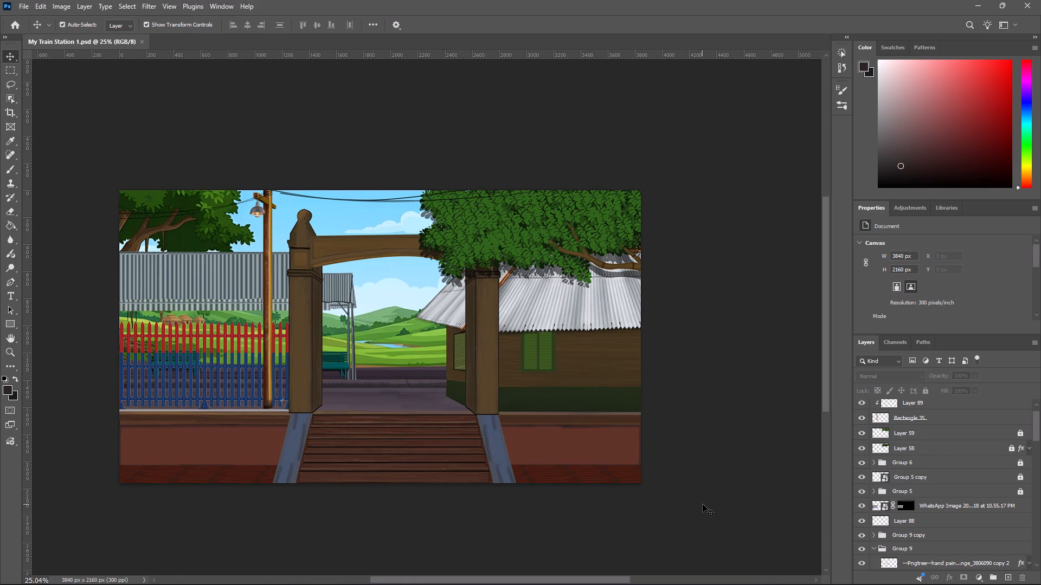
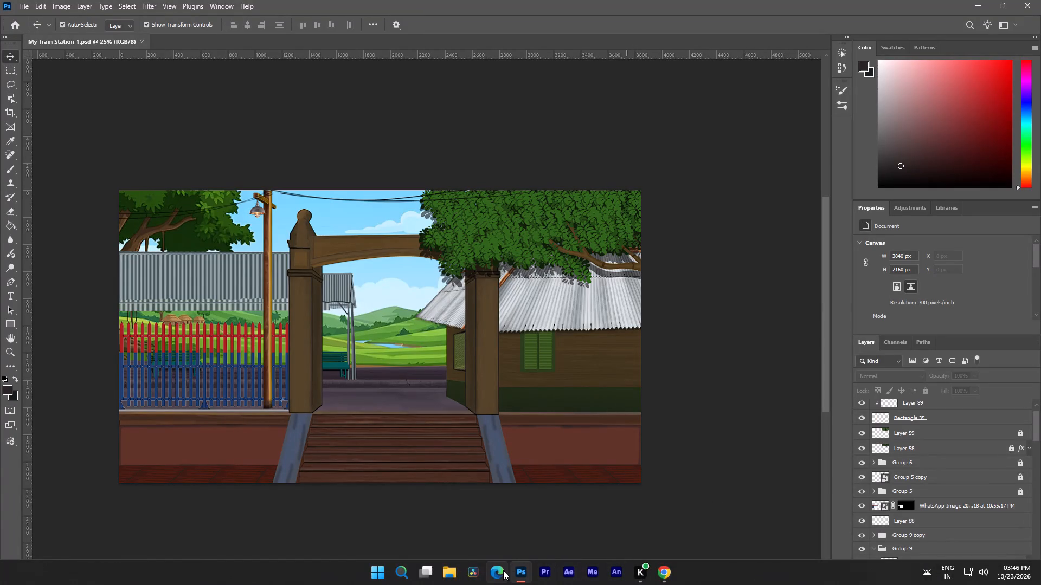
Switch to Chrome and replace the Pinterest search with "2d paper cut out".
click(659, 568)
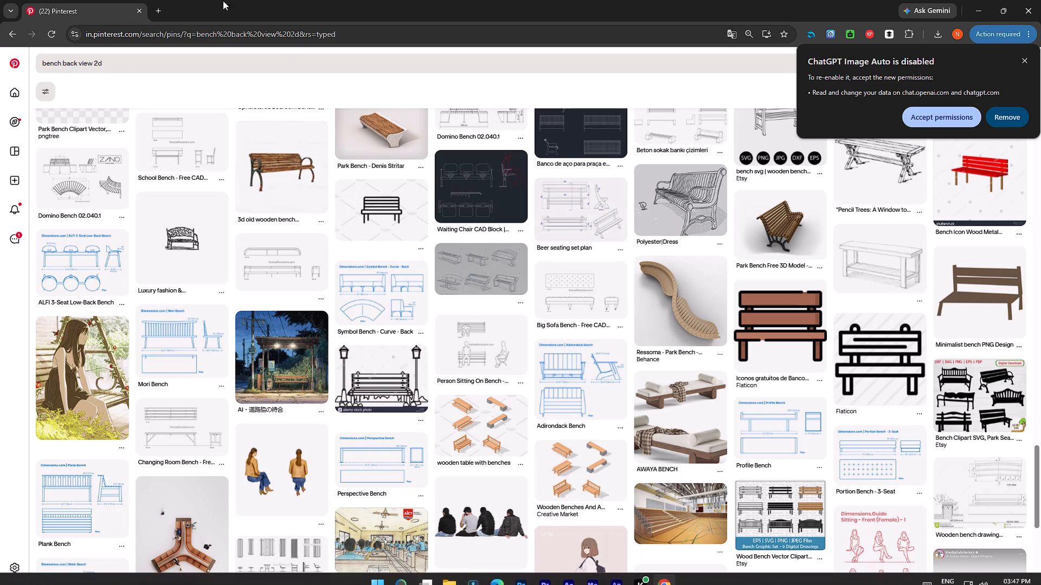
drag(123, 64, 82, 64)
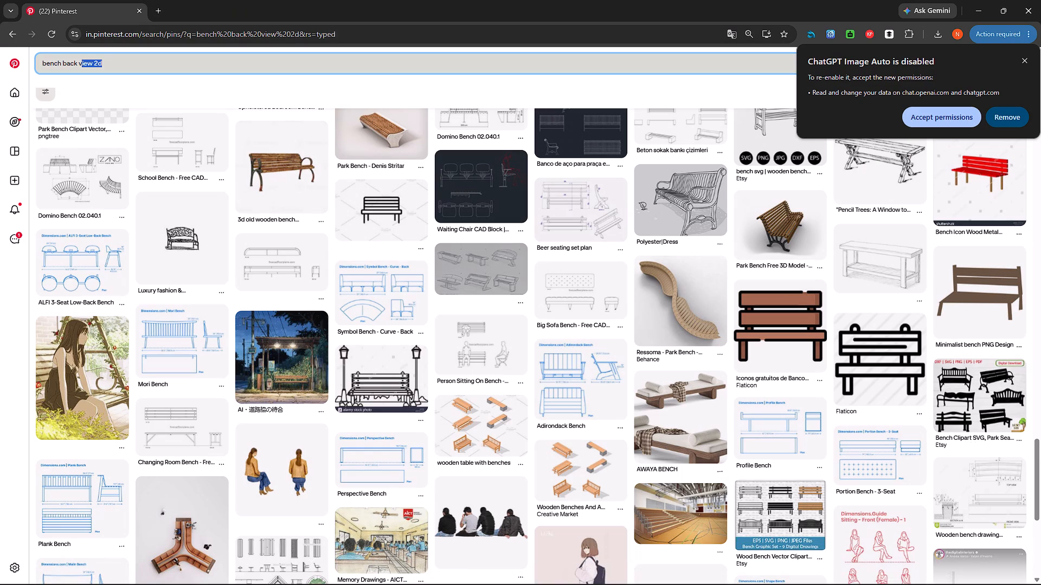
click(82, 62)
drag(91, 62, 30, 62)
key(BackSpace)
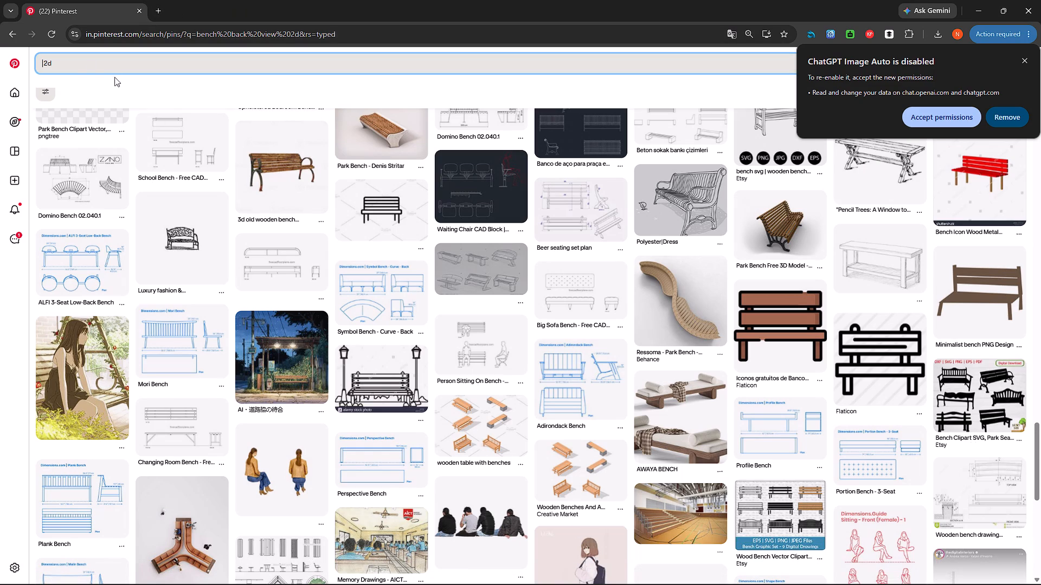
click(85, 60)
key(space)
text(papa)
text(er)
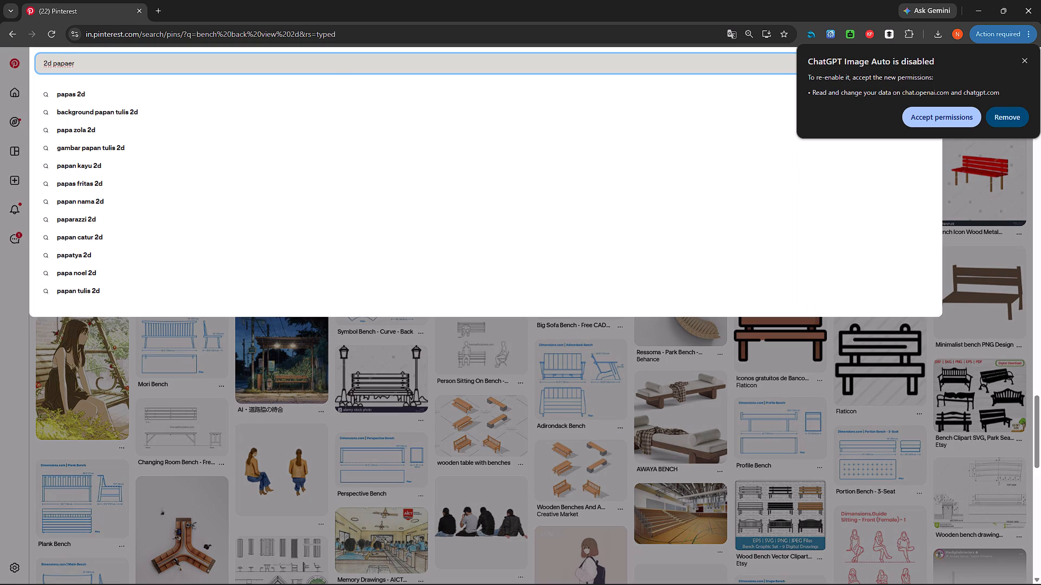
key(BackSpace)
key(BackSpace)
key(BackSpace)
text(er)
key(space)
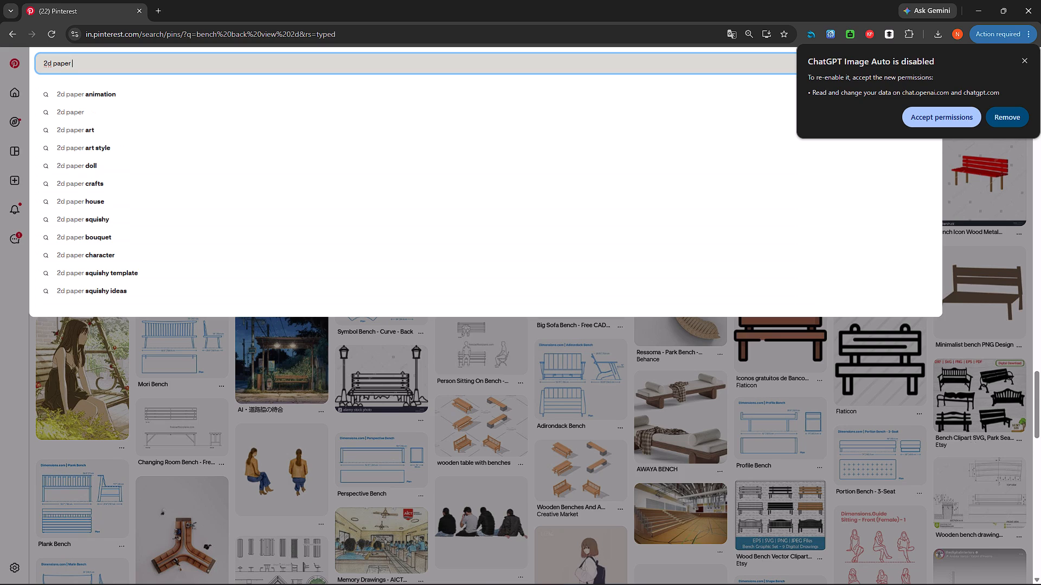
text(cut)
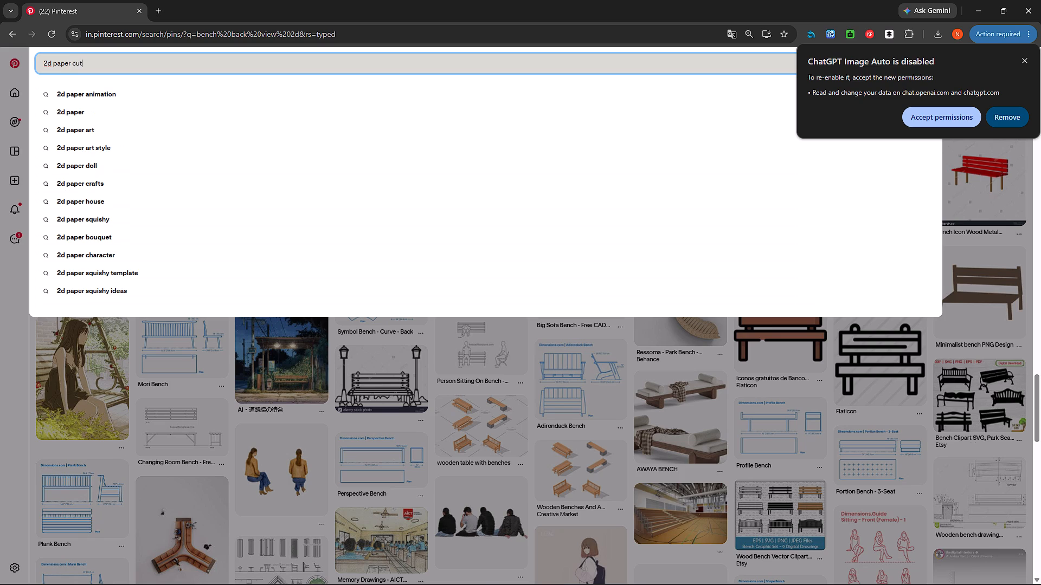
key(space)
text(out)
key(Return)
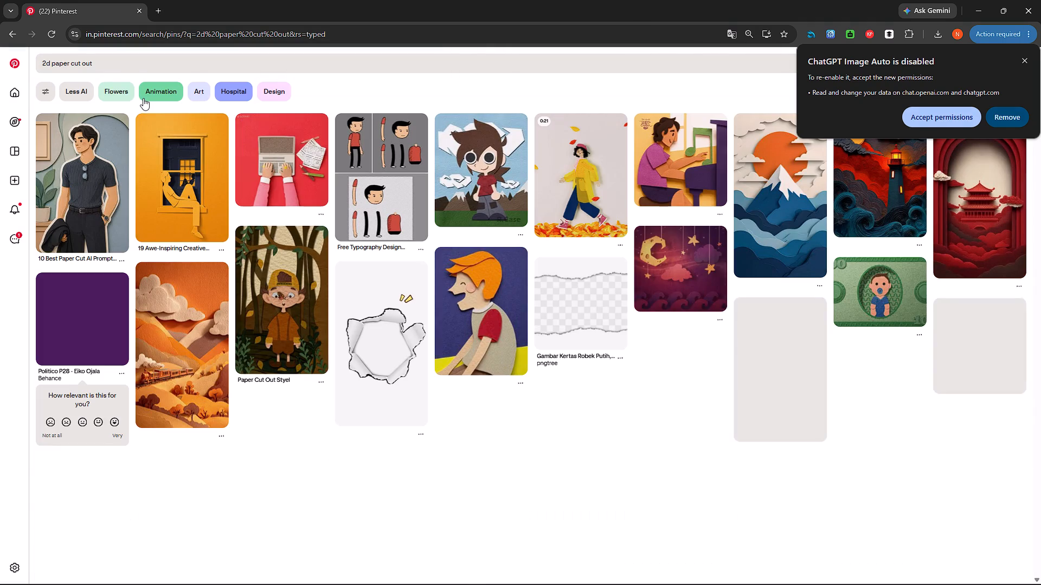
Look through the Pinterest results for "2d paper cut out" for a paper reference and close the browser.
scroll(613, 256, down, 4)
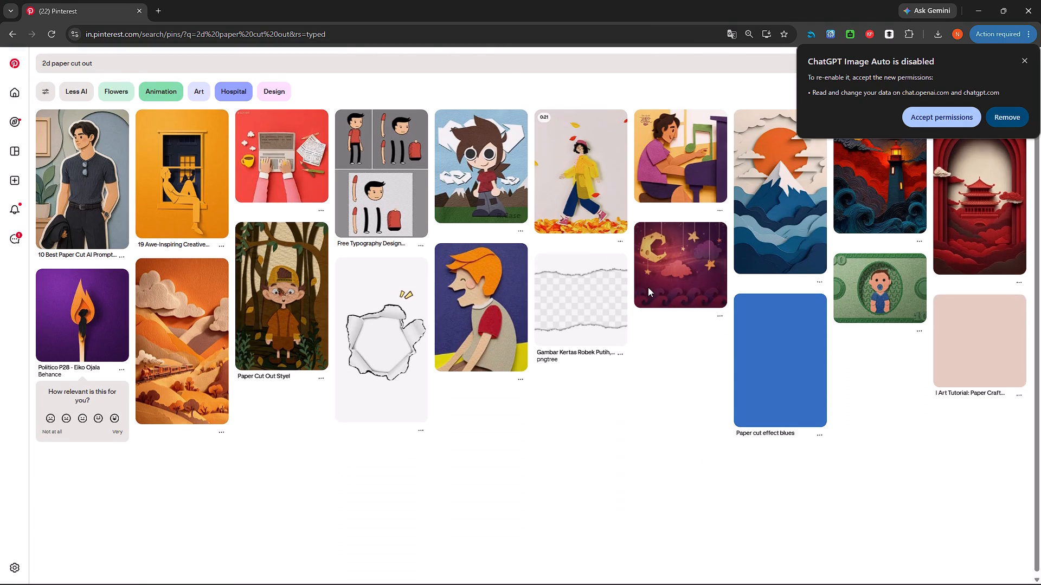
scroll(648, 287, down, 2)
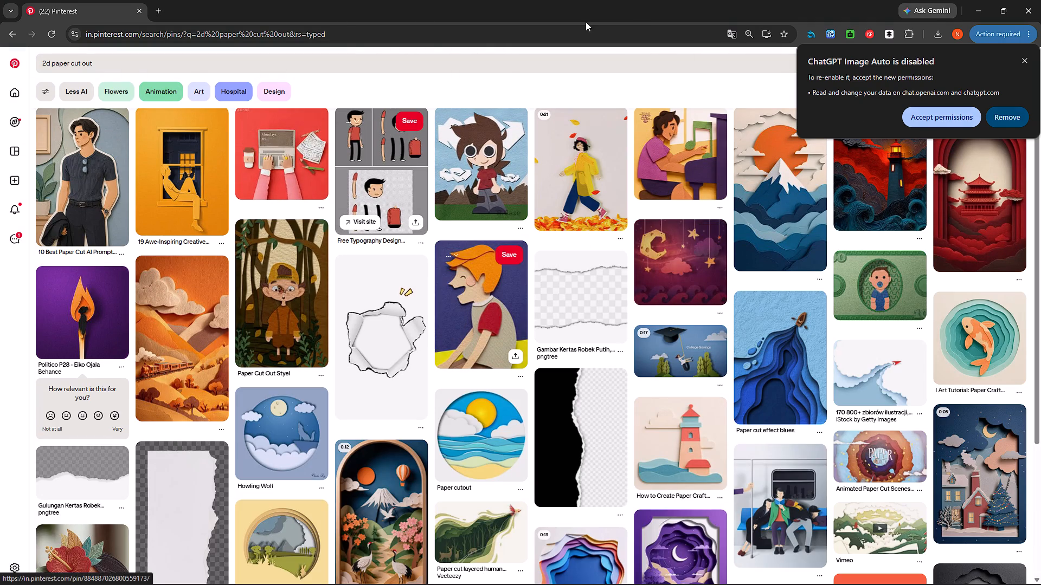
scroll(439, 367, down, 19)
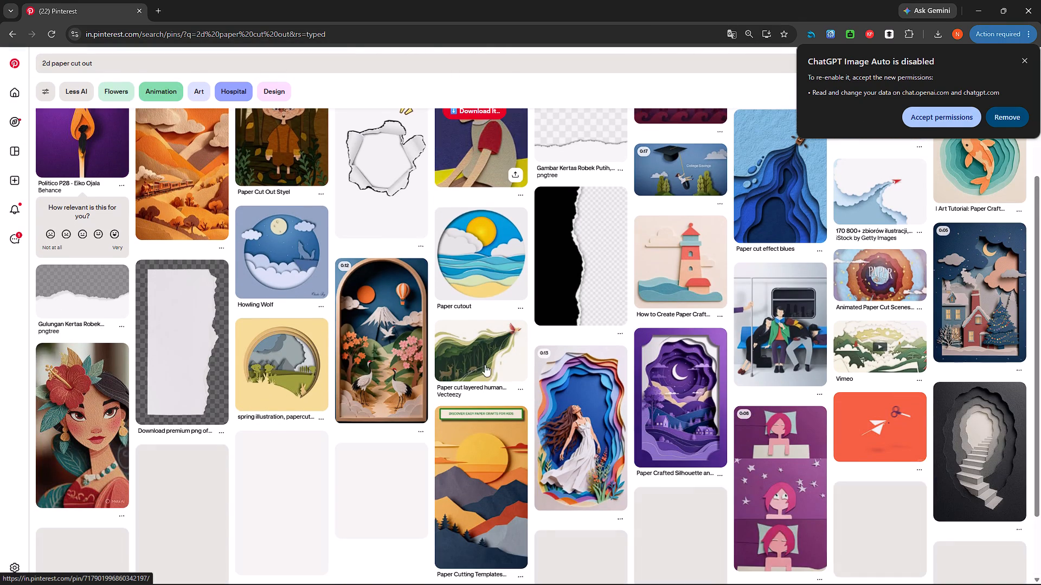
scroll(493, 364, down, 14)
click(1034, 1)
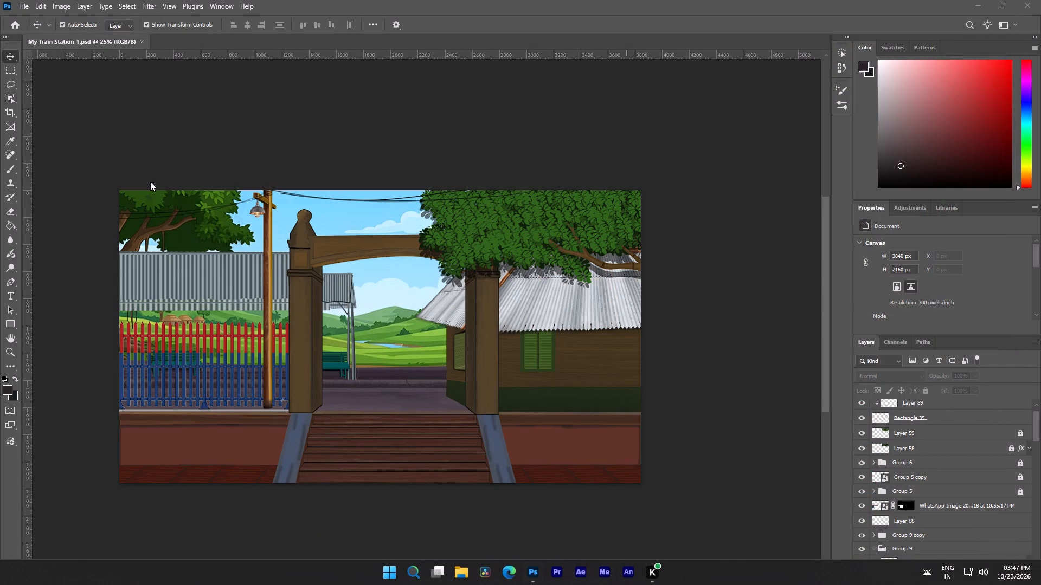
Create a new 3840 x 2160 px Photoshop document at 300 ppi in RGB with a white background.
click(27, 3)
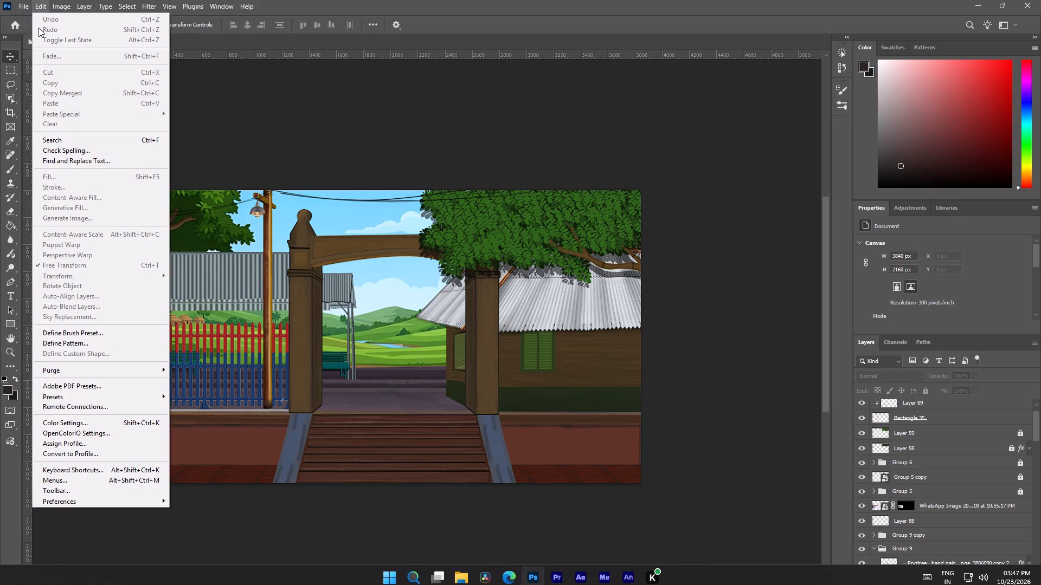
click(34, 19)
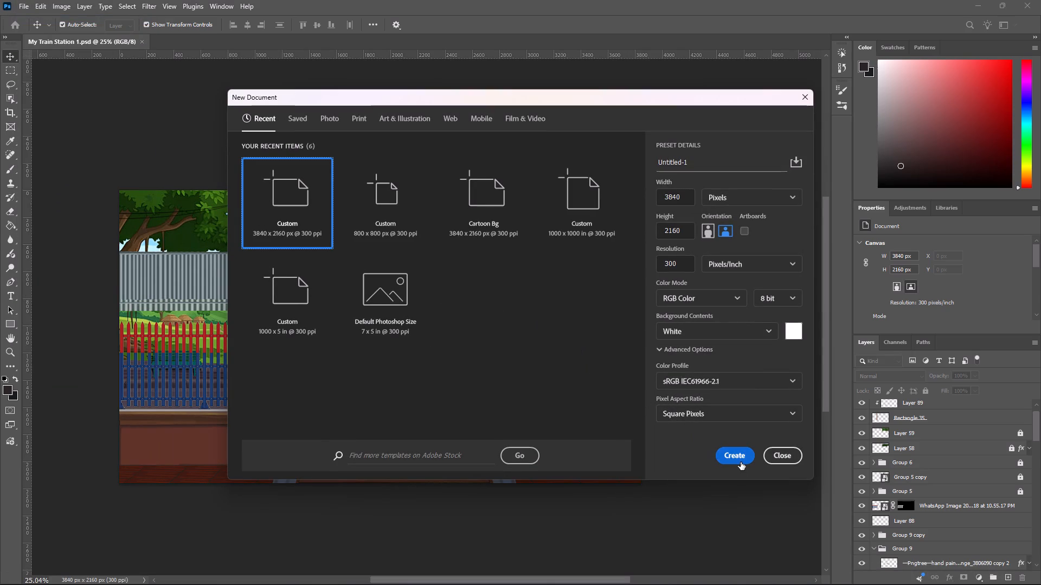
click(741, 462)
Place the station reference image REFjpeg.jpeg from the Downloads folder into the new document, keeping its default size and position.
click(463, 571)
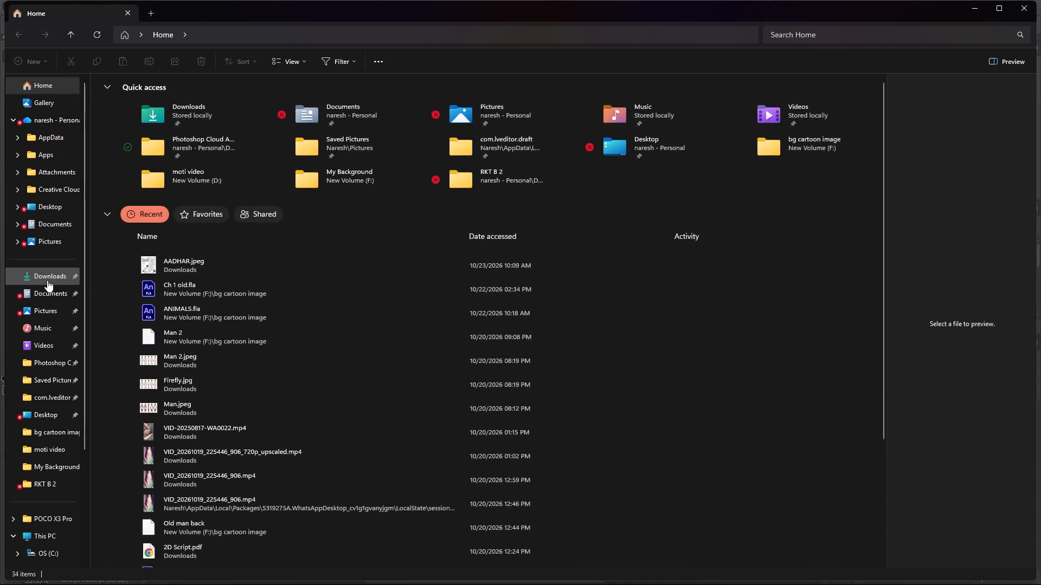
click(47, 280)
scroll(167, 258, down, 9)
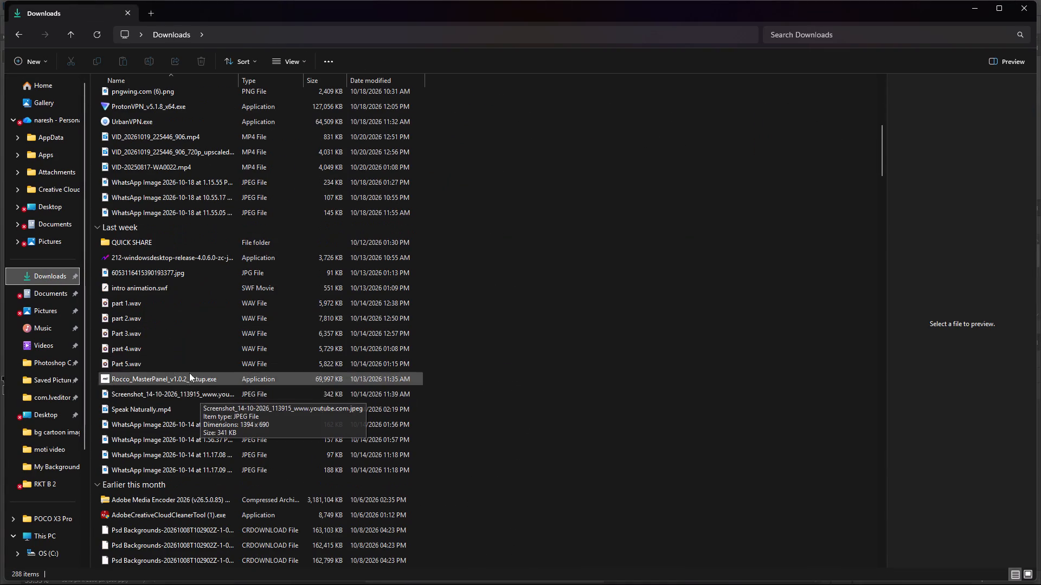
scroll(173, 352, down, 6)
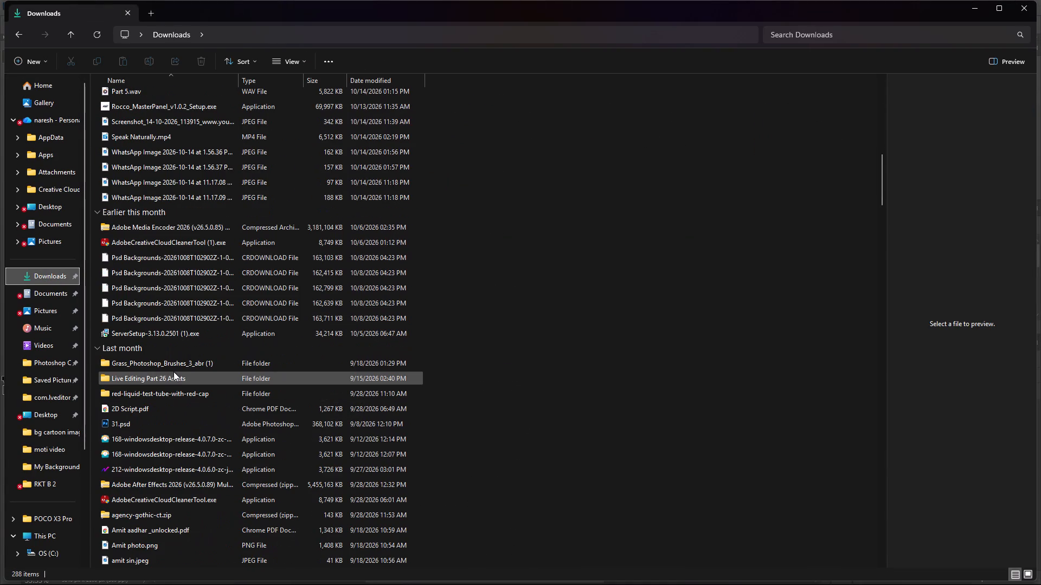
scroll(181, 380, down, 1)
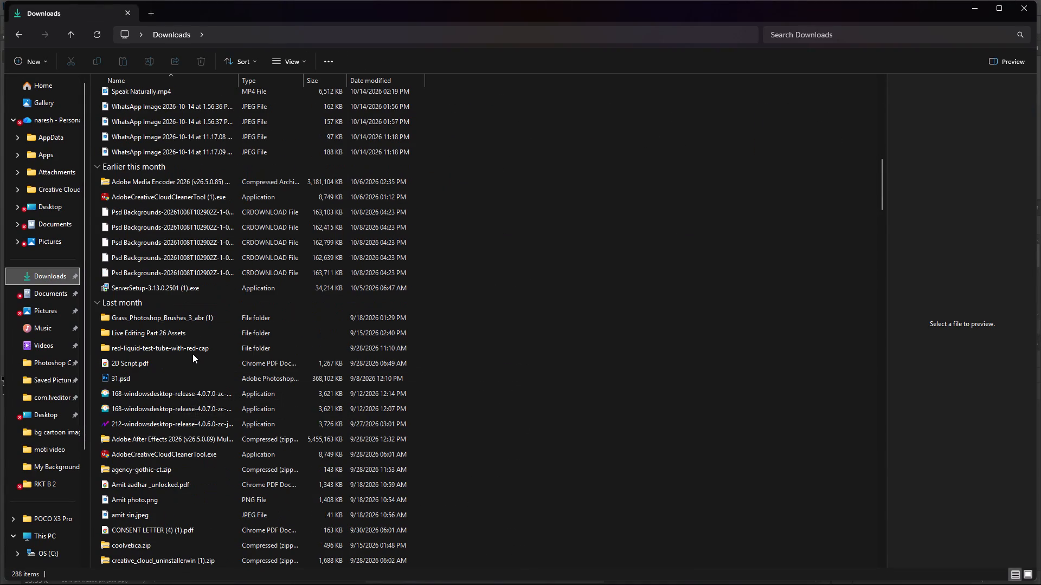
scroll(192, 354, down, 1)
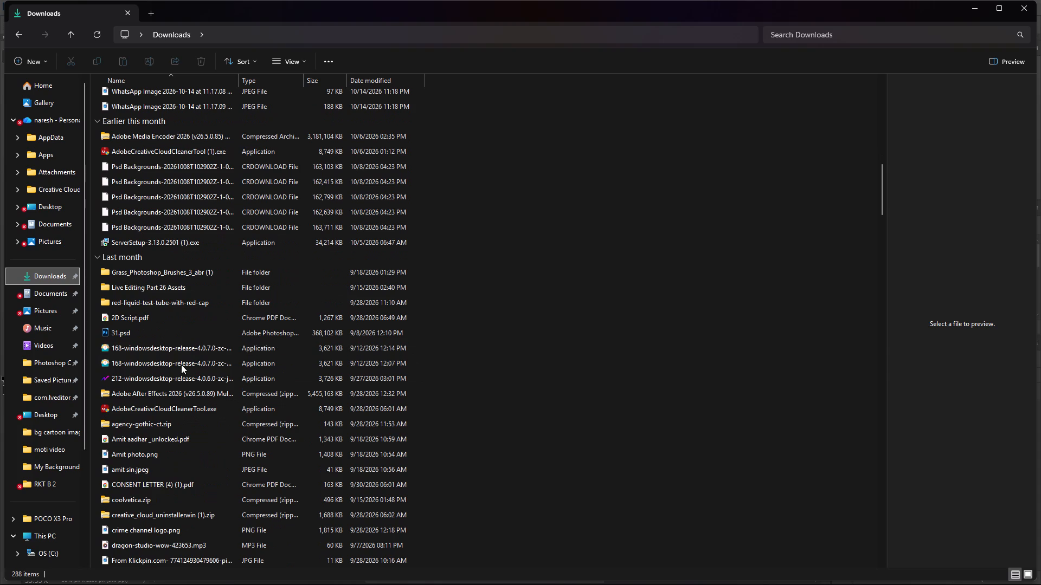
scroll(199, 478, down, 4)
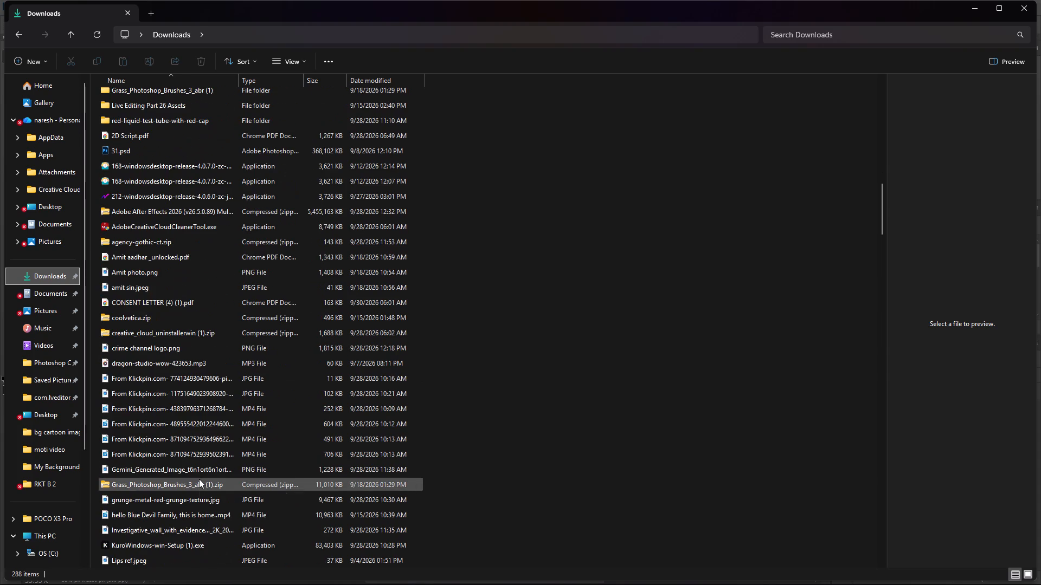
scroll(199, 479, down, 6)
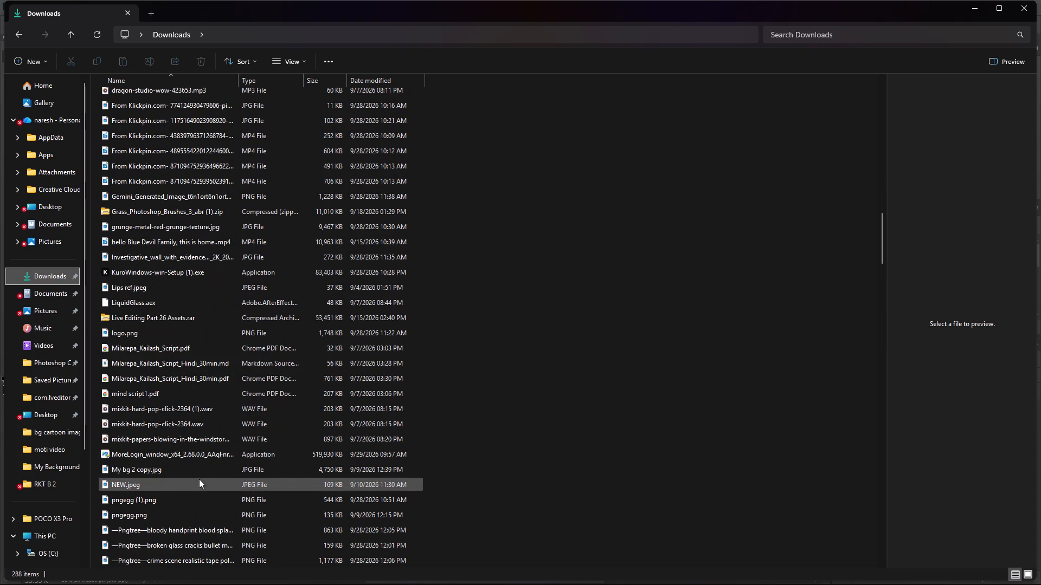
scroll(199, 479, down, 1)
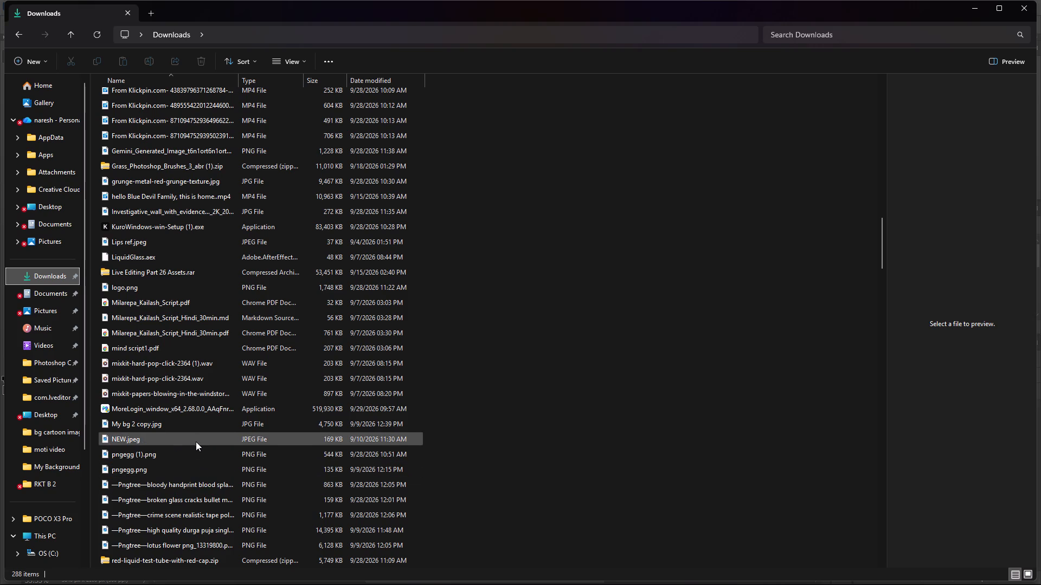
scroll(196, 446, down, 3)
click(144, 438)
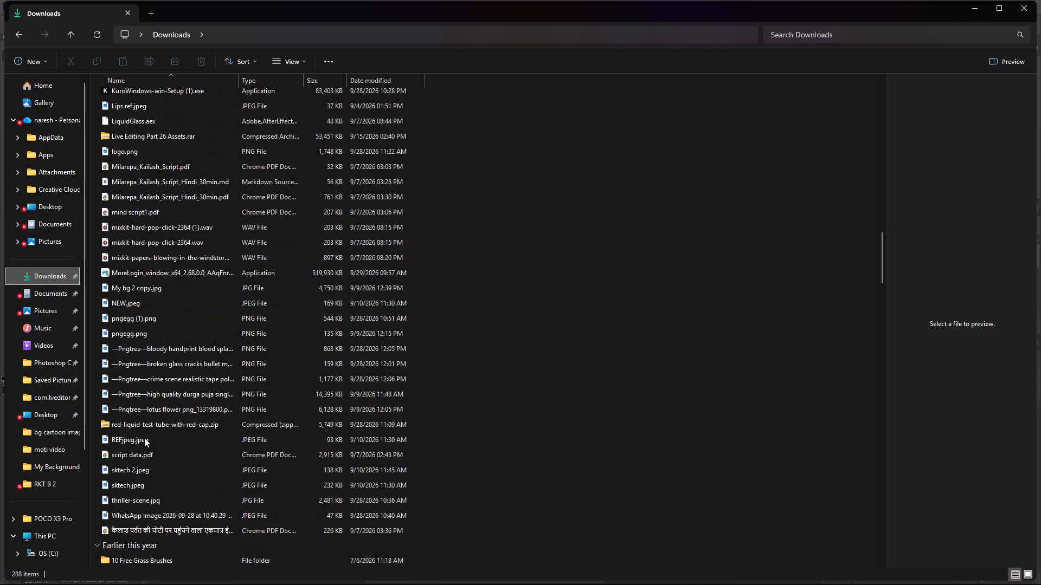
drag(156, 439, 554, 569)
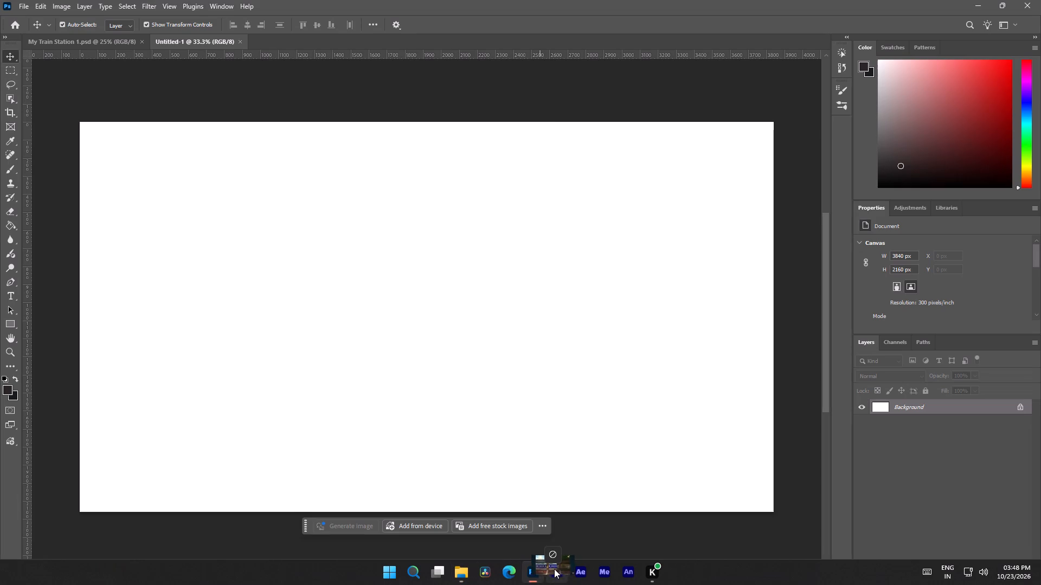
drag(554, 569, 372, 316)
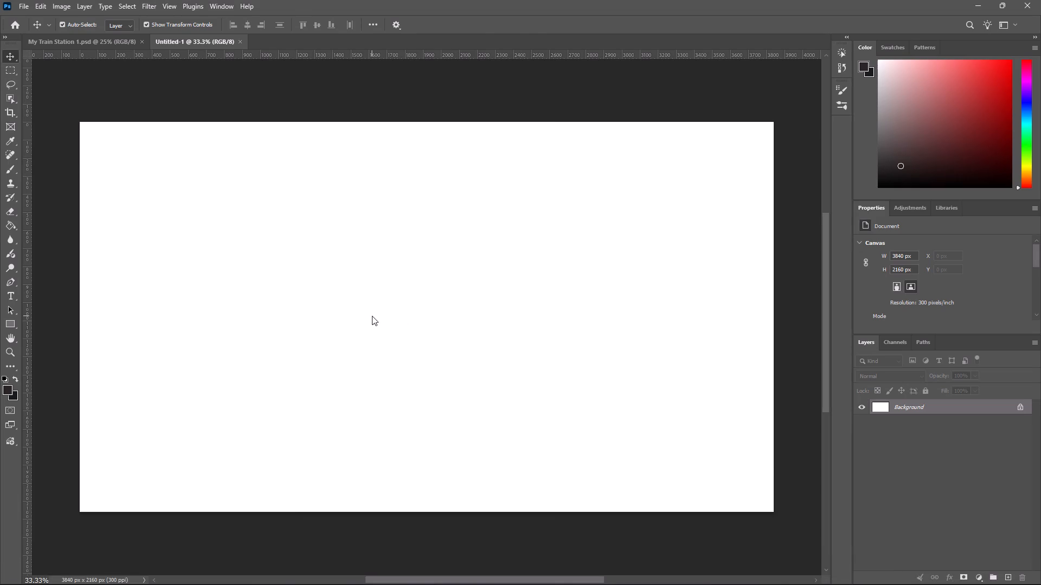
click(564, 523)
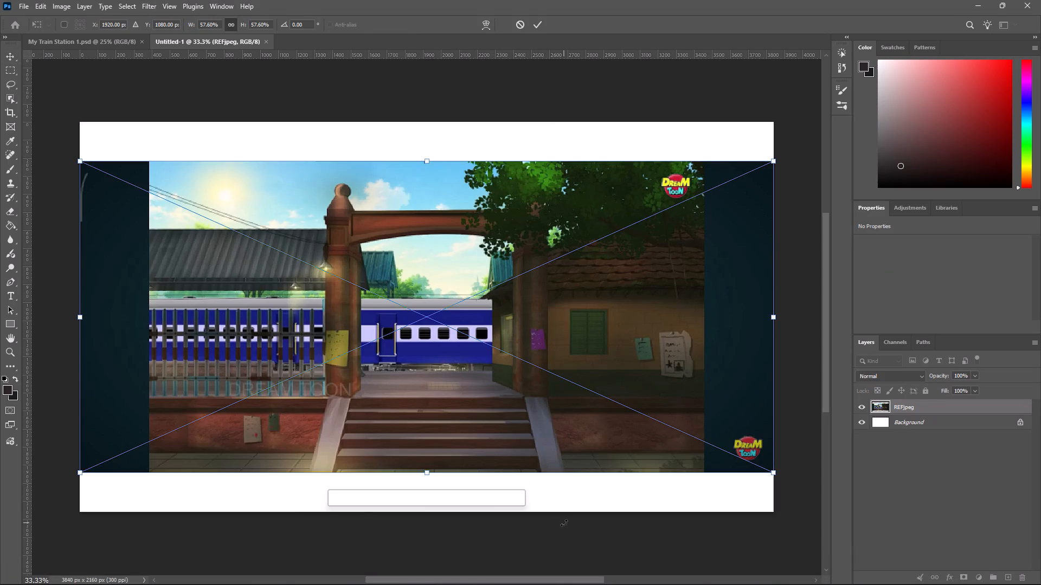
click(870, 513)
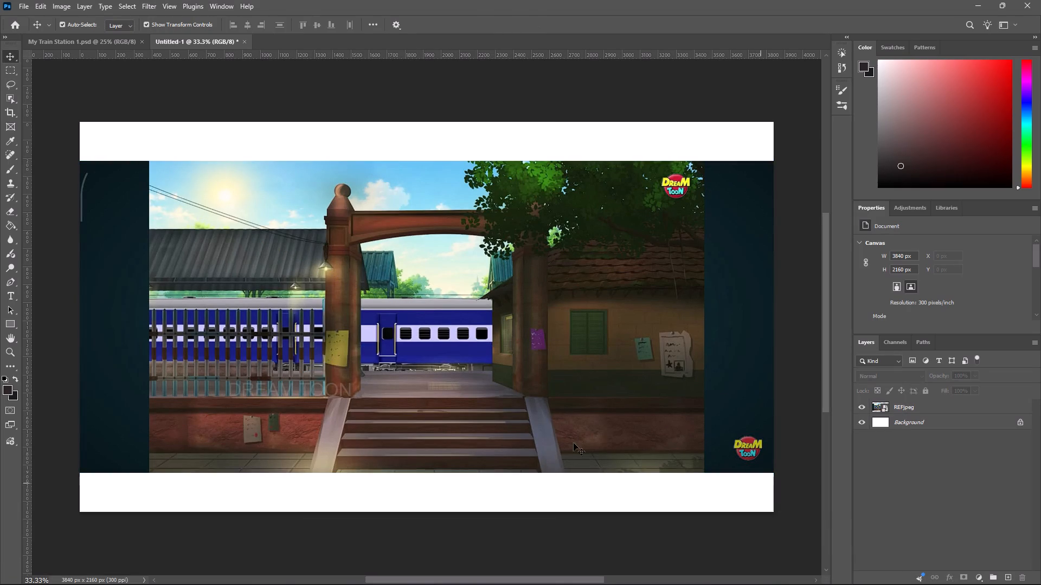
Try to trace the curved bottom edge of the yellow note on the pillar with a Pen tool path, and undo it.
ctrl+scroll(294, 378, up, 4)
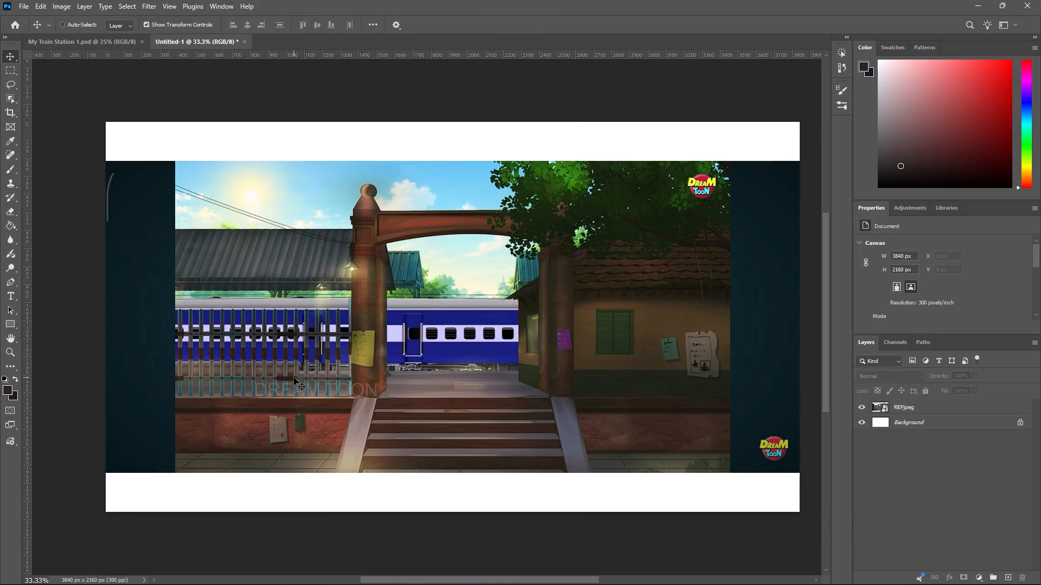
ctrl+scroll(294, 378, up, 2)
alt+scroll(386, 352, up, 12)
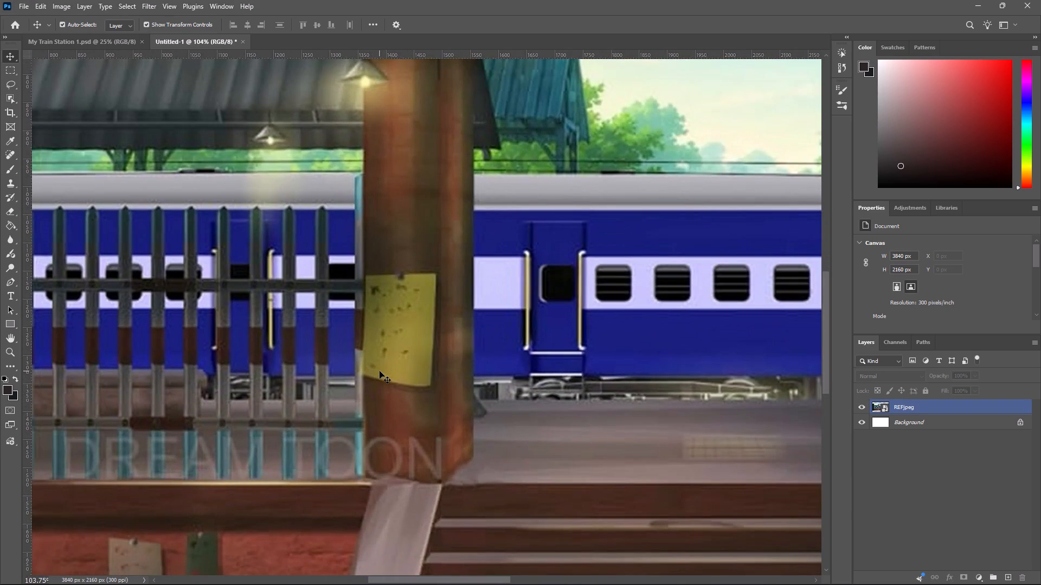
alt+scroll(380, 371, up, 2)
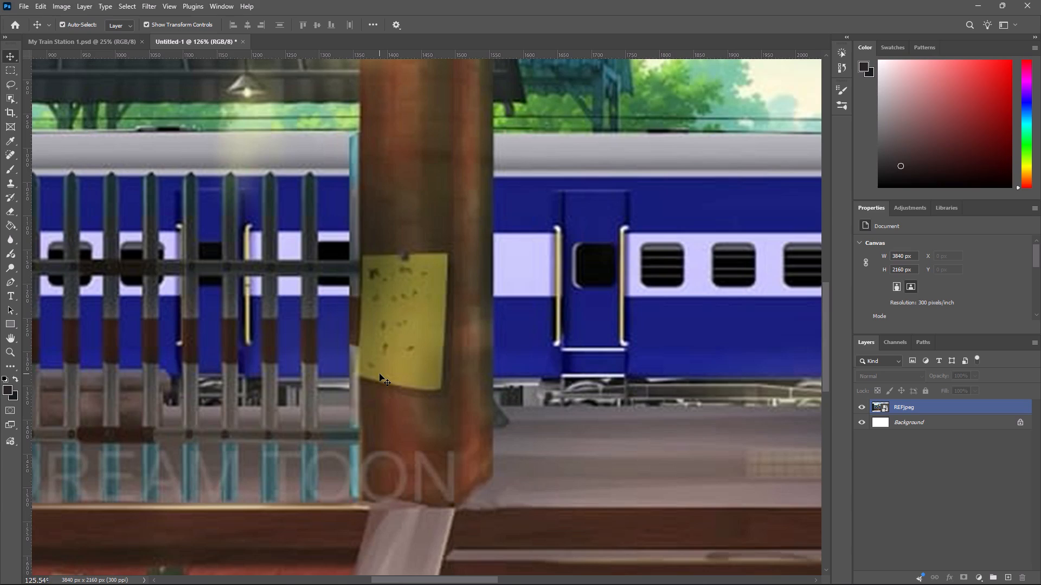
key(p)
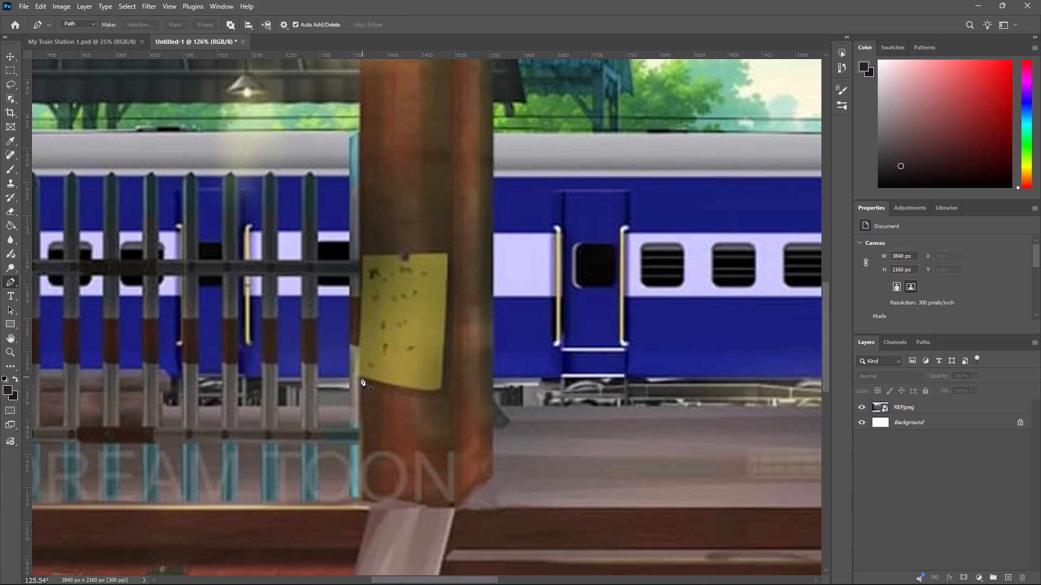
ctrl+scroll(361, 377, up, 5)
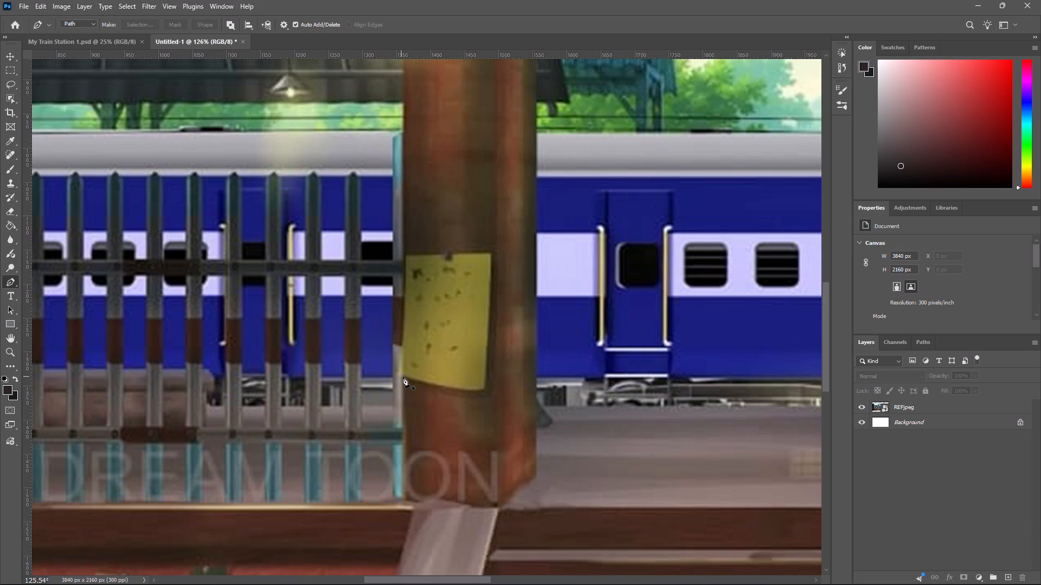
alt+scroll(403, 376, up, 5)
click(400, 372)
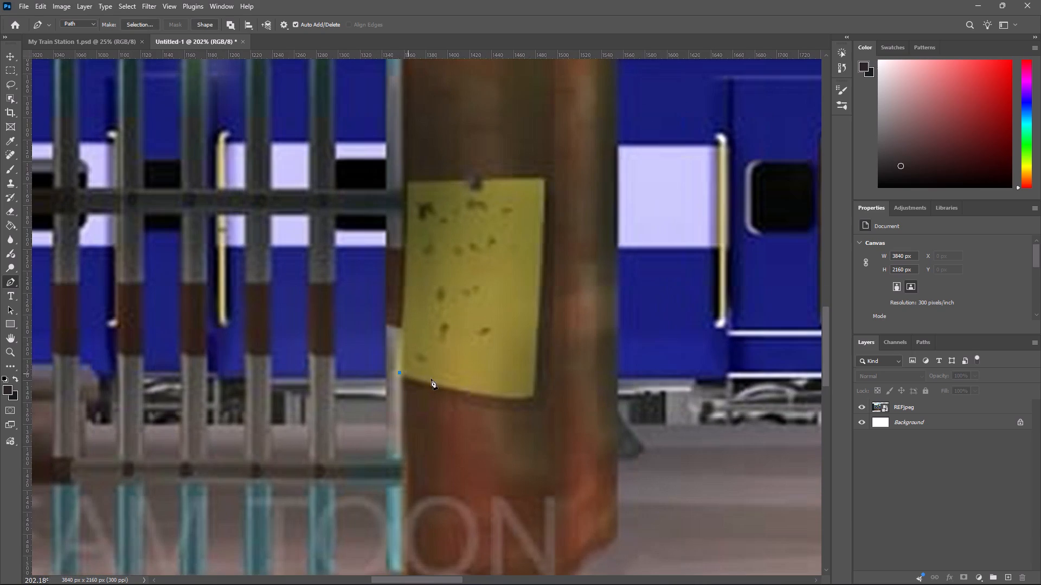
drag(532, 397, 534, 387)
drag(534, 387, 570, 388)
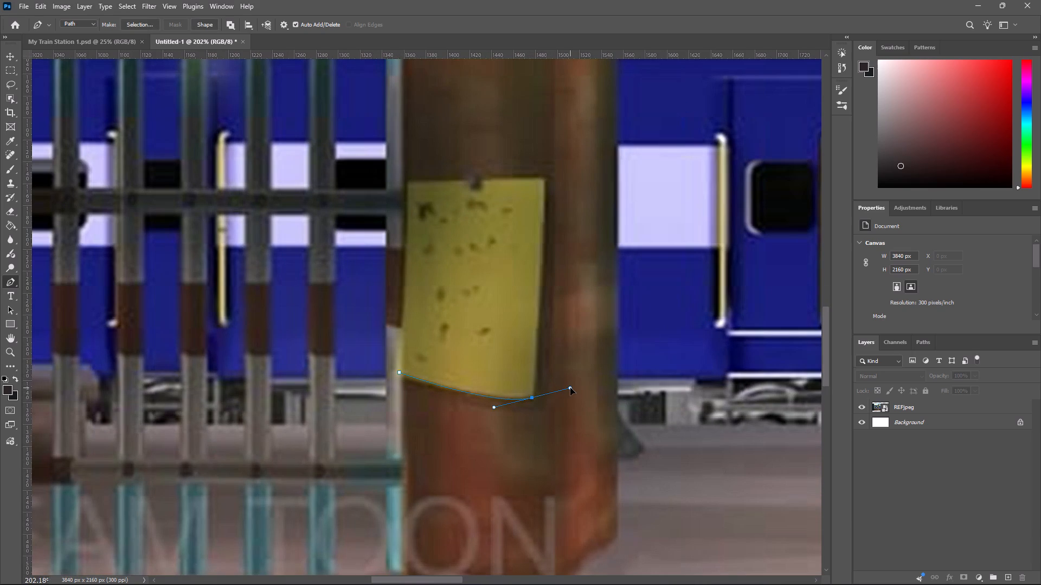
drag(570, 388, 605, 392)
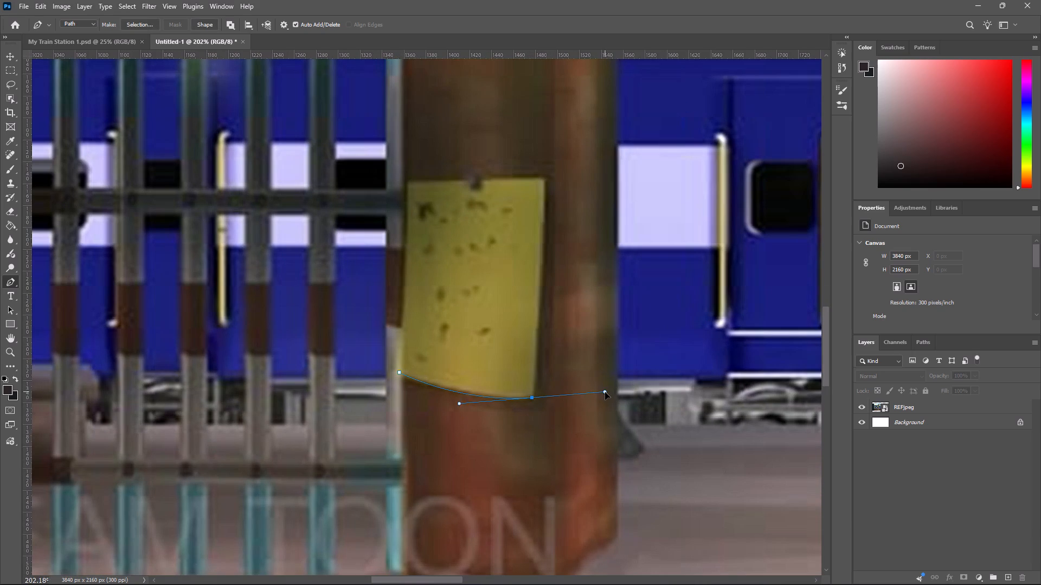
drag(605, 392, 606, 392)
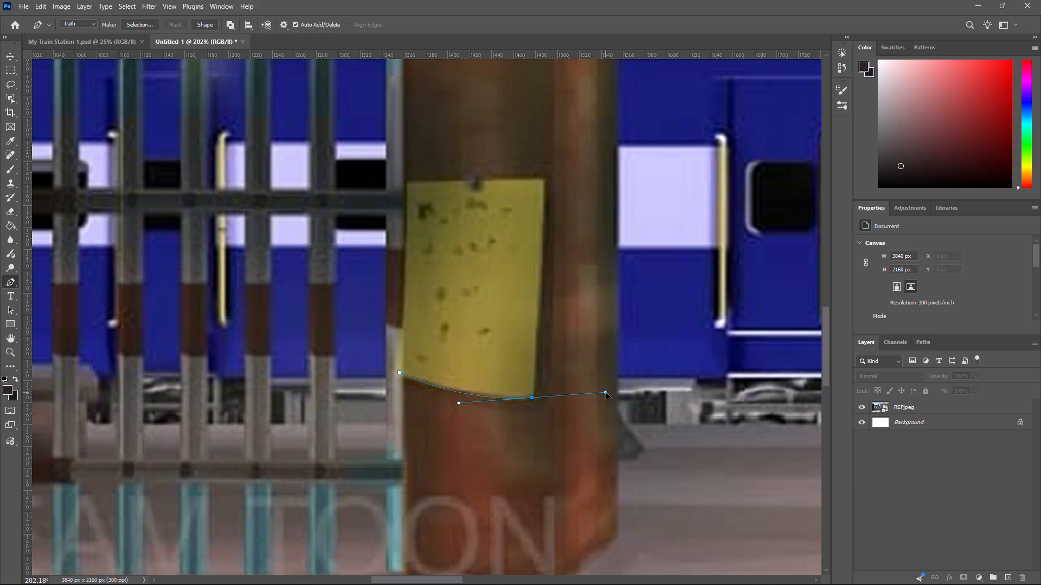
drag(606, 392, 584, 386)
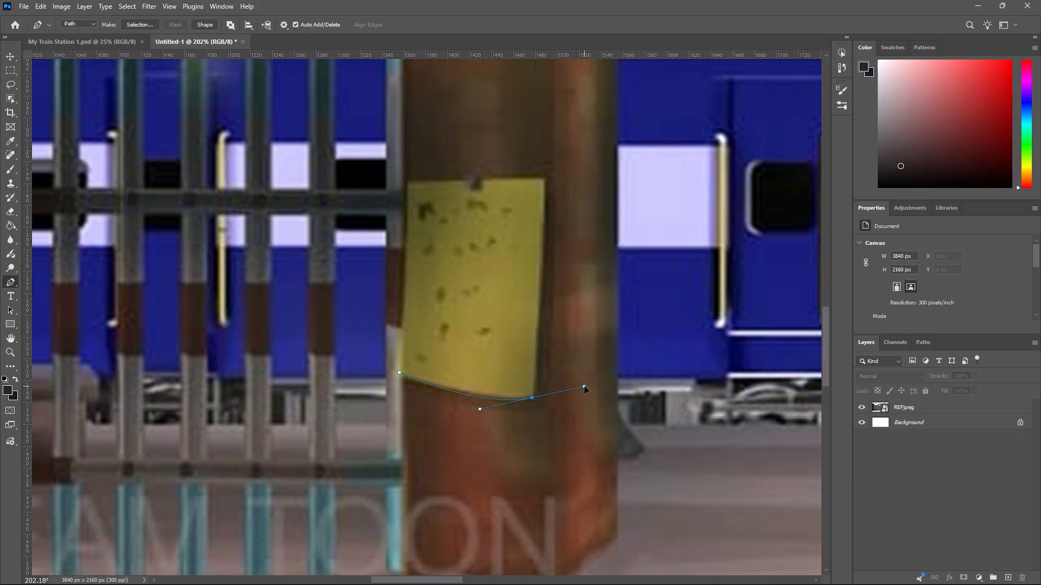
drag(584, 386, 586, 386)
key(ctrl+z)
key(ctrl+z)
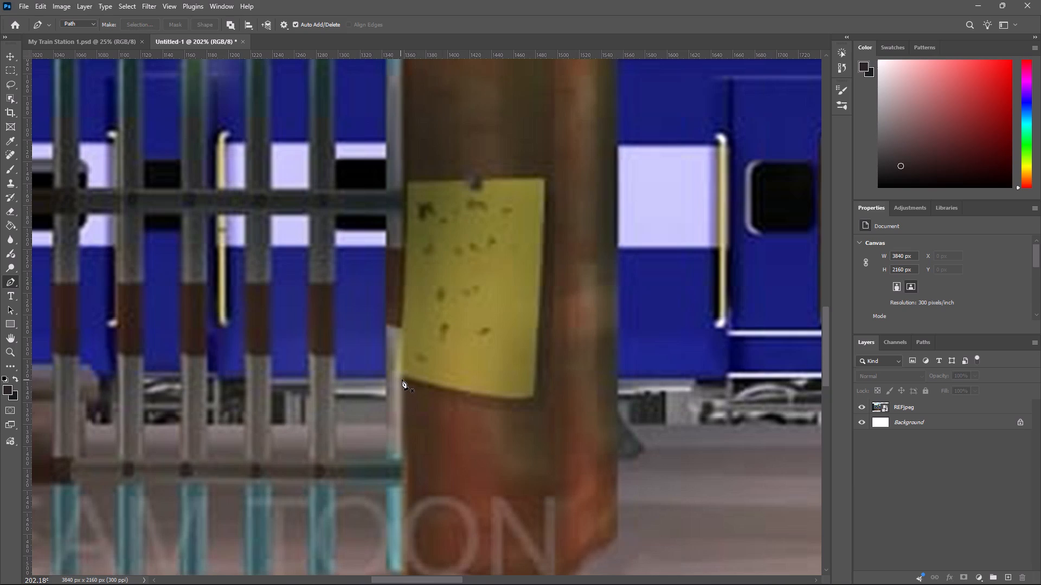
Trace the yellow note's curved bottom edge and straight right edge with the Pen tool, ending at its upper-right corner.
click(402, 376)
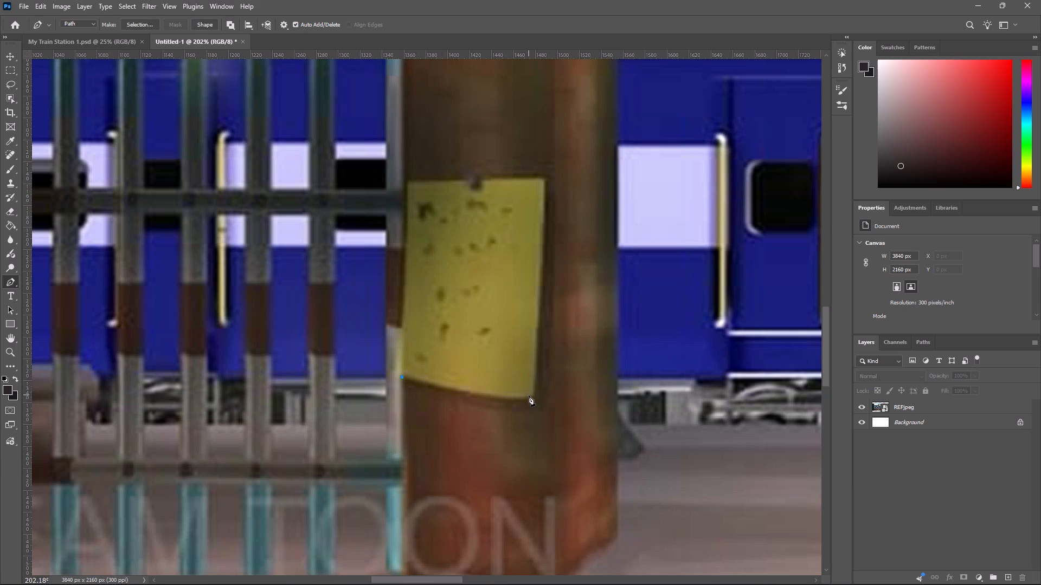
click(534, 397)
click(544, 178)
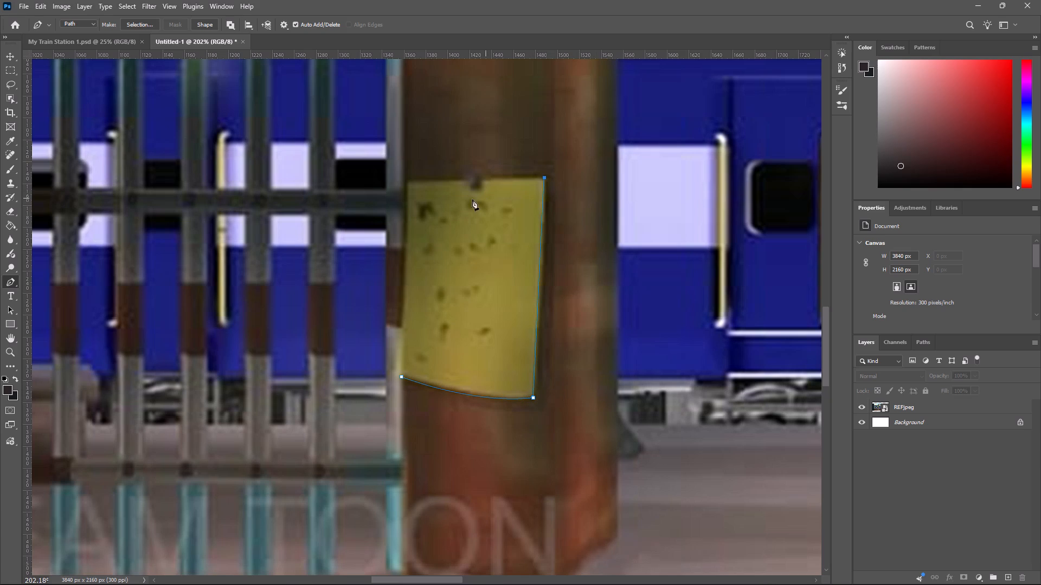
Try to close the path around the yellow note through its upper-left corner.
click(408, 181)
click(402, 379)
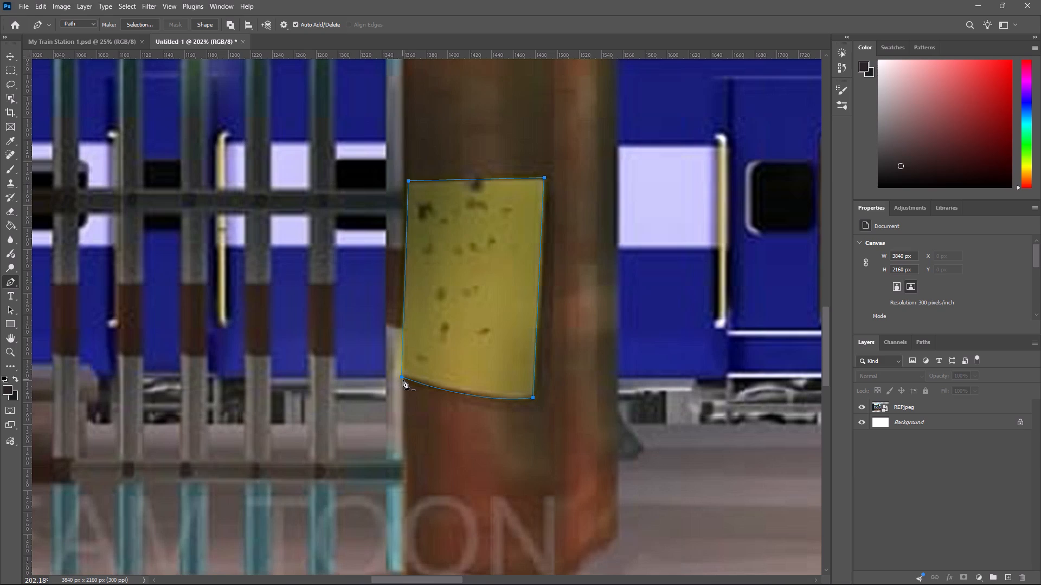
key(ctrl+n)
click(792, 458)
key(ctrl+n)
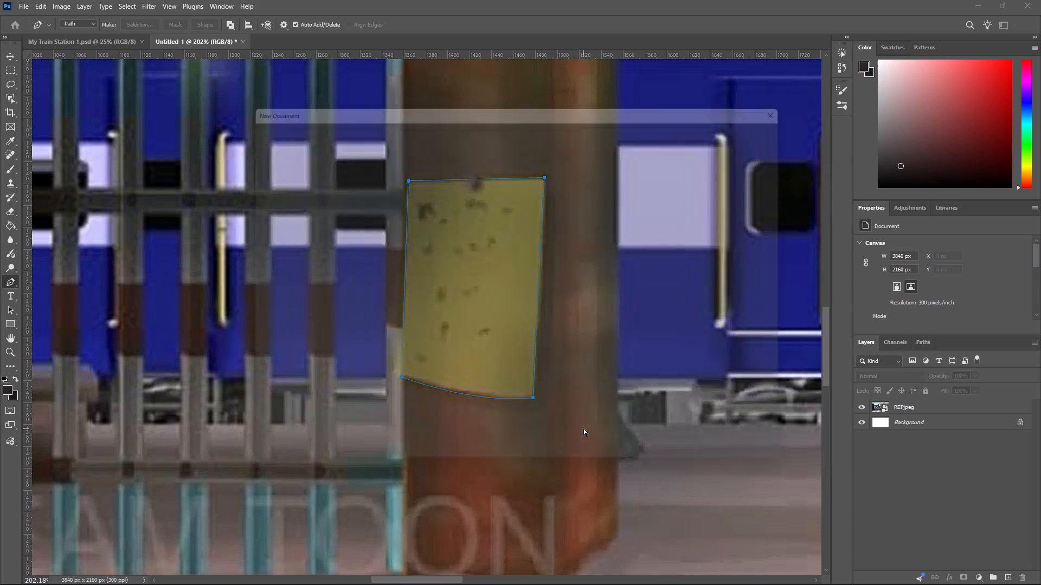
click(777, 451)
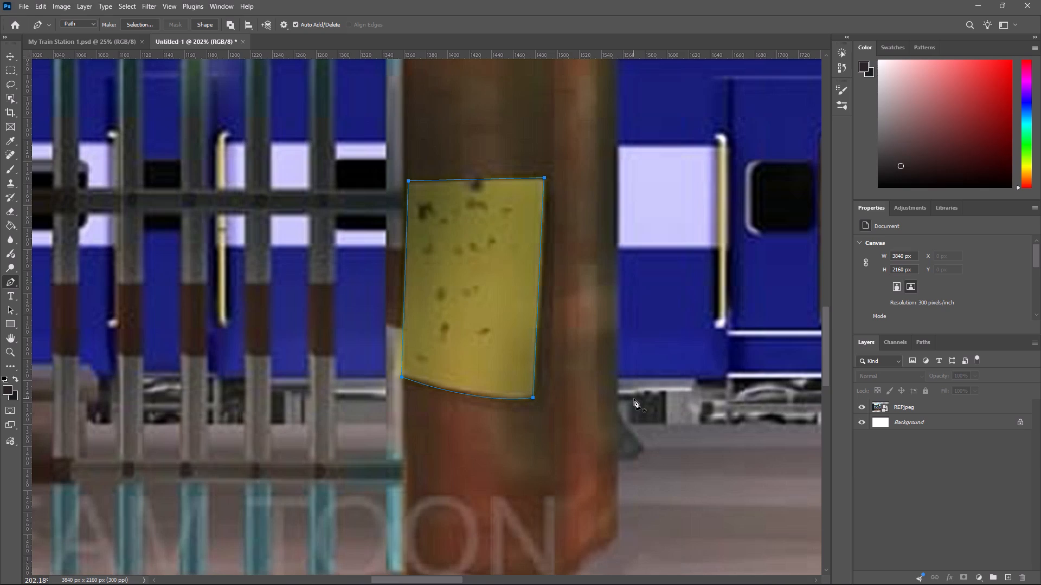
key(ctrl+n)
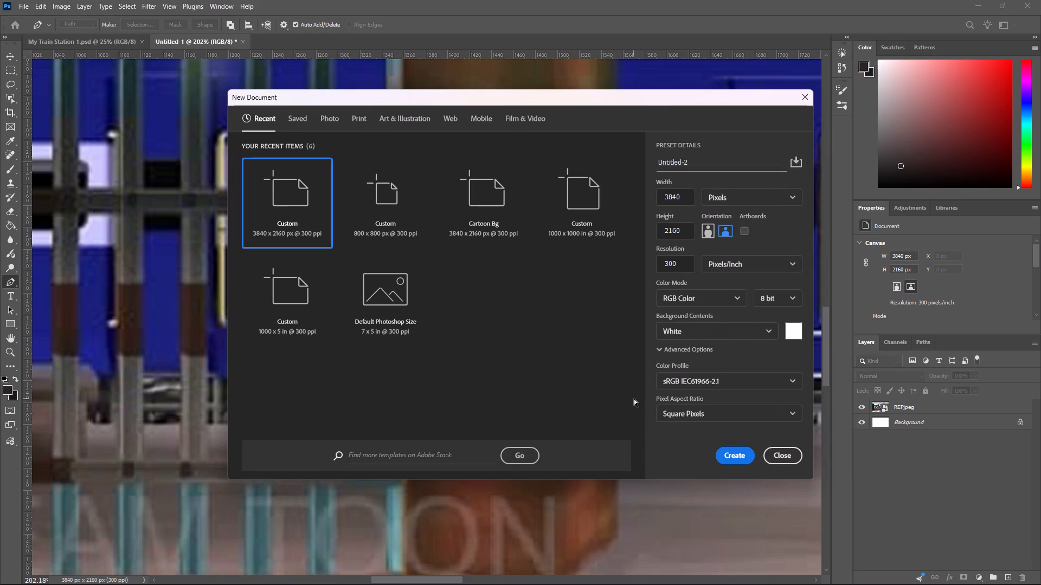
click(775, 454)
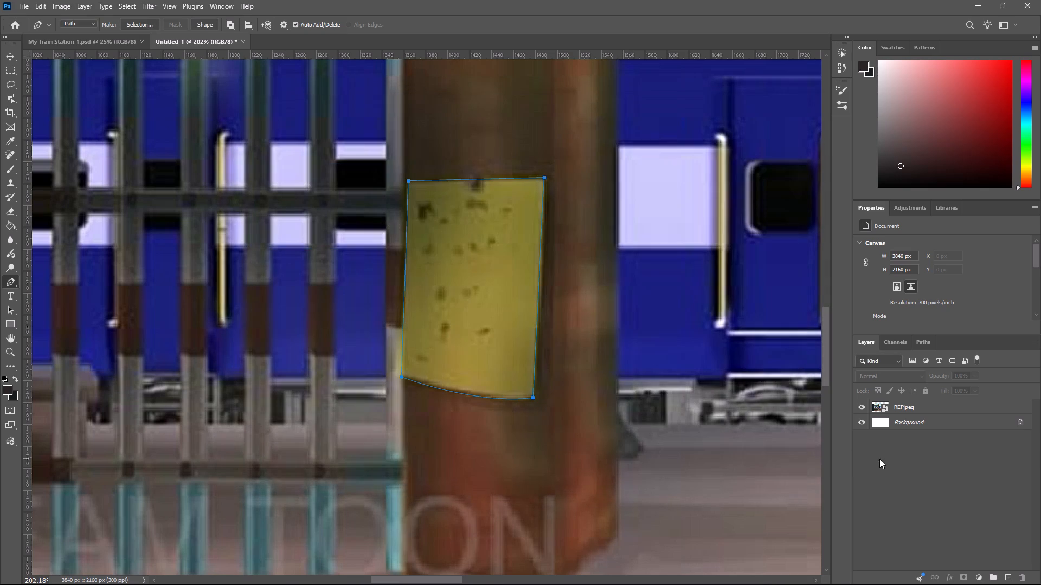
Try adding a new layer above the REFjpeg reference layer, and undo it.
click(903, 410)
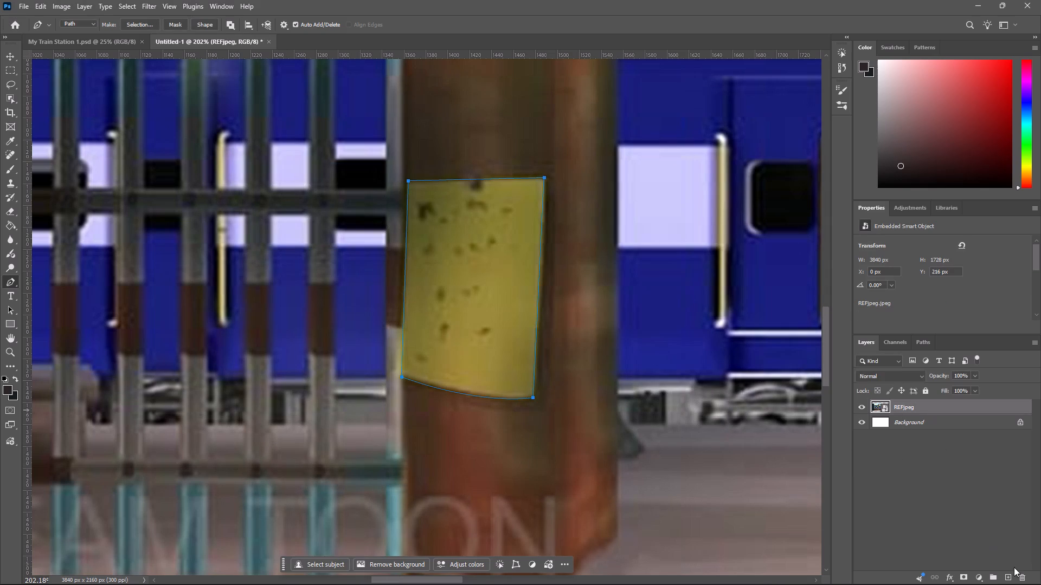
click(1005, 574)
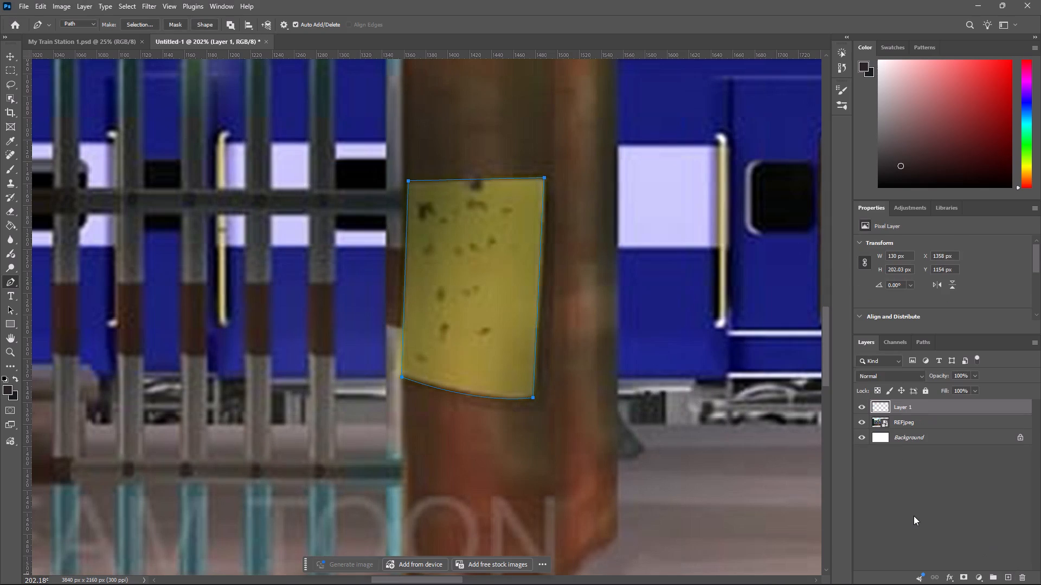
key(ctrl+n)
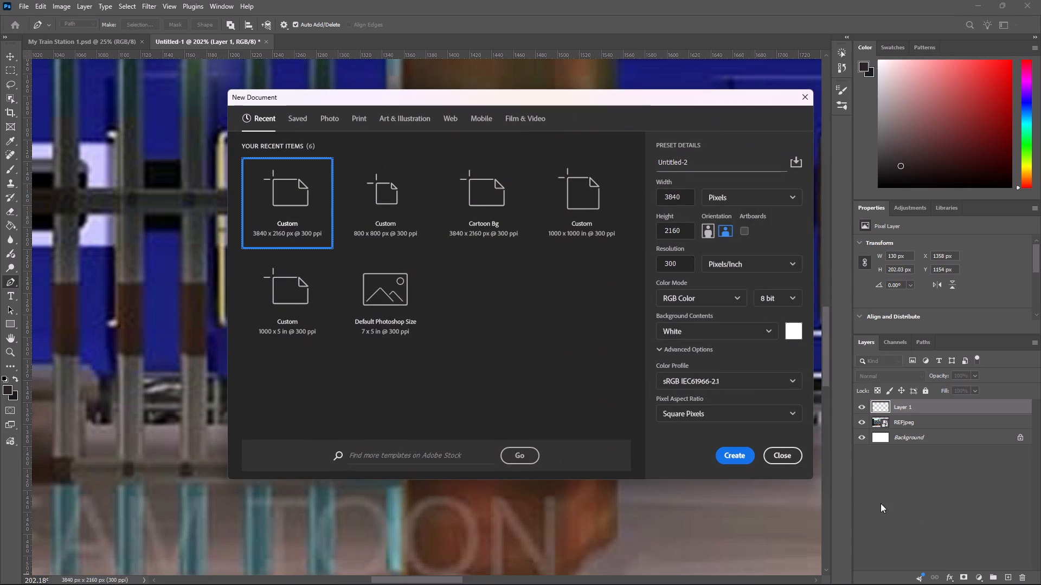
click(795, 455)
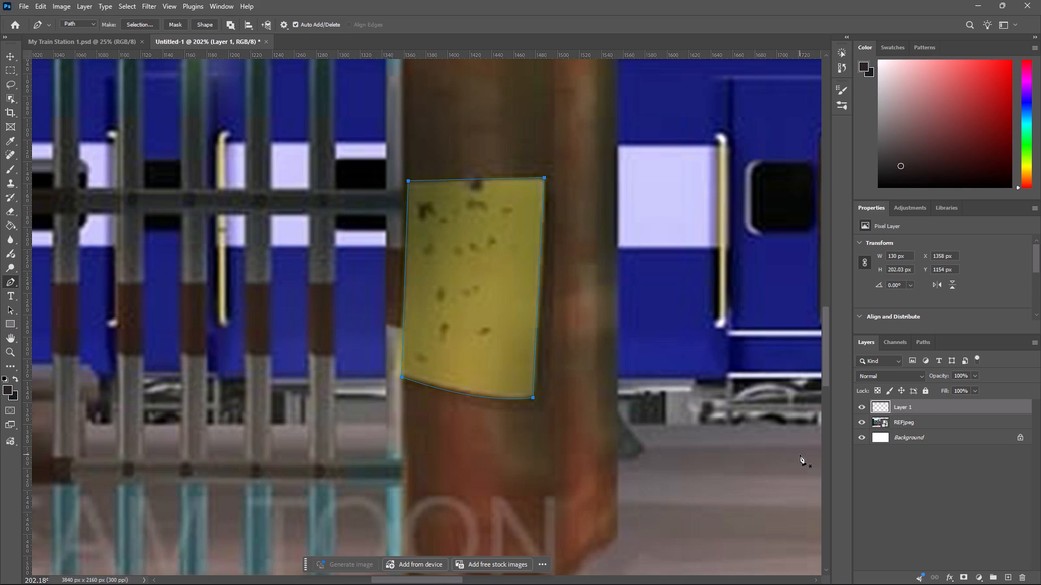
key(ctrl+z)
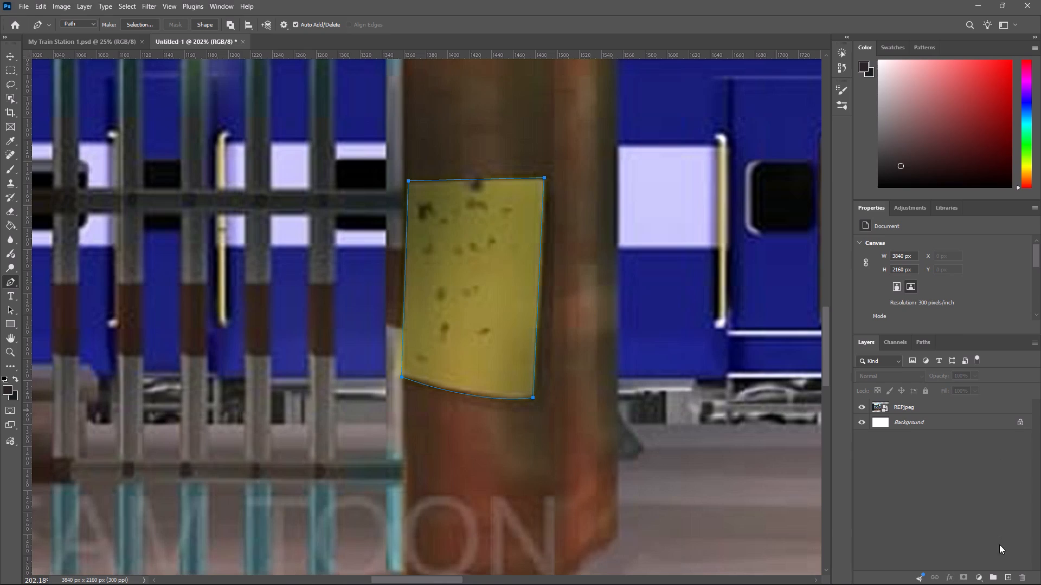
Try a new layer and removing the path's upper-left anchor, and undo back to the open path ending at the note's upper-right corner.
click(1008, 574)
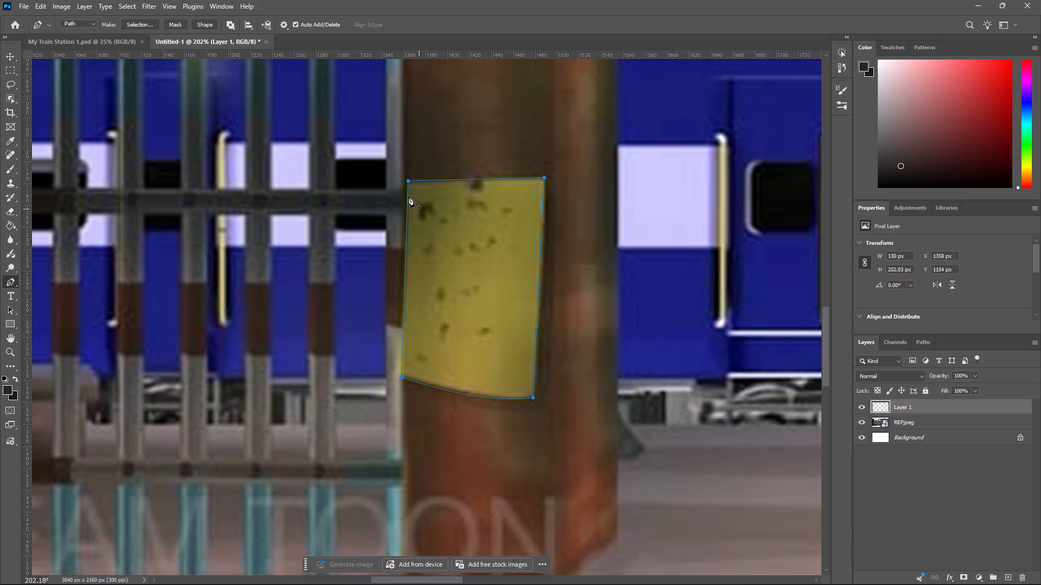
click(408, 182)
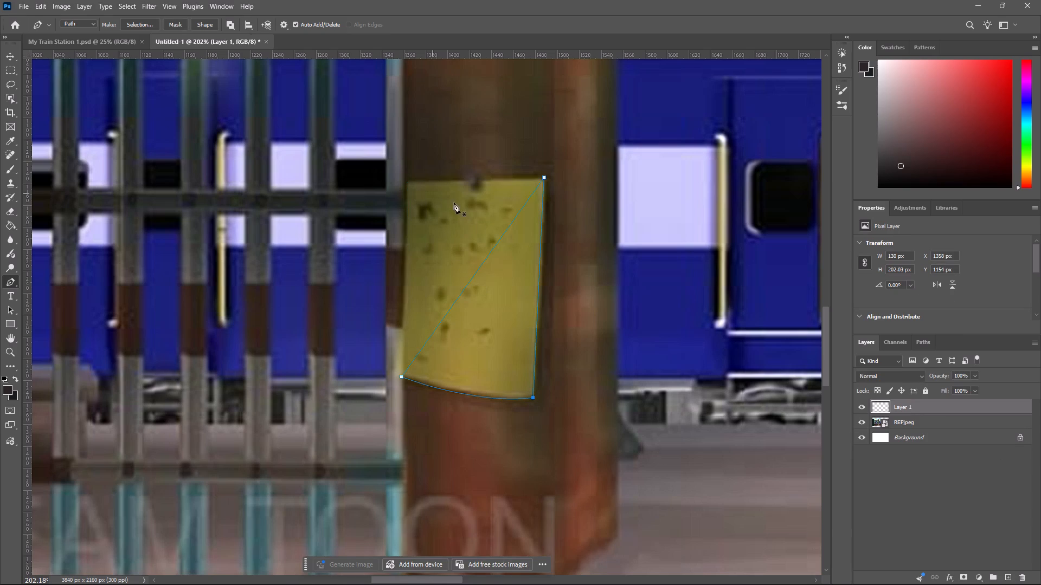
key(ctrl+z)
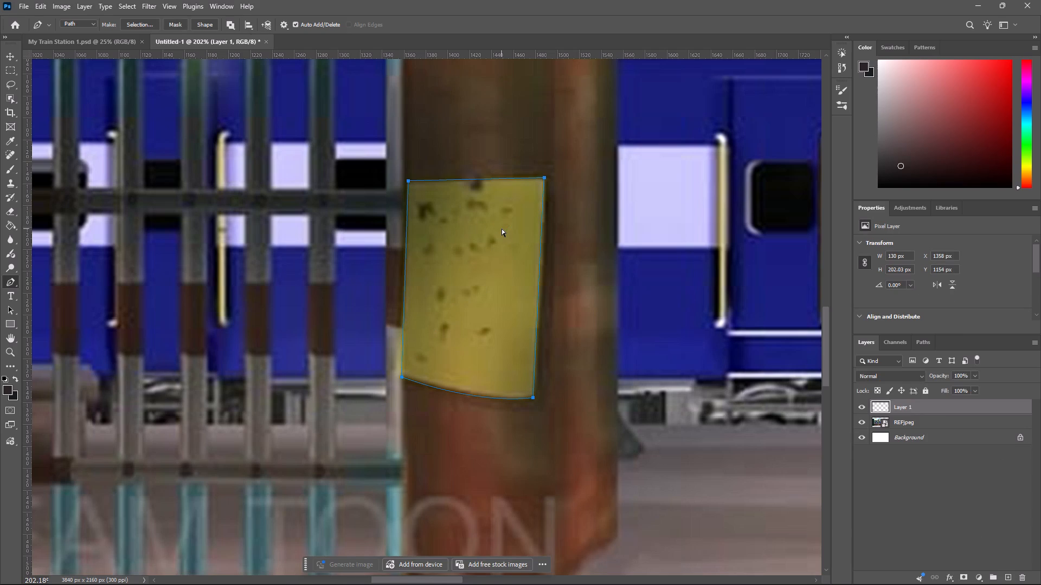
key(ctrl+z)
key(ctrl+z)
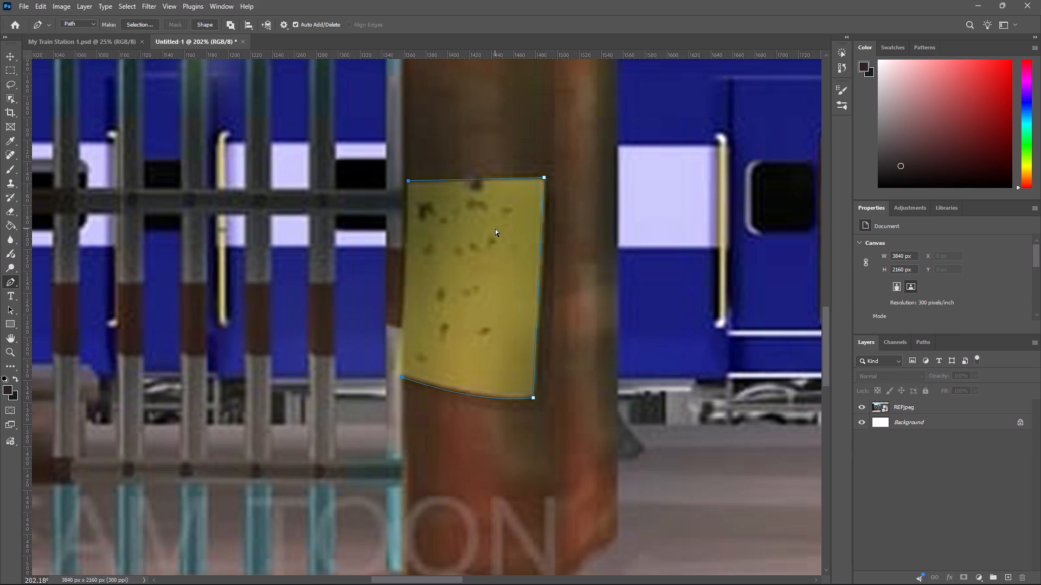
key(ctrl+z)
Add a new empty layer directly above the REFjpeg reference layer.
click(905, 415)
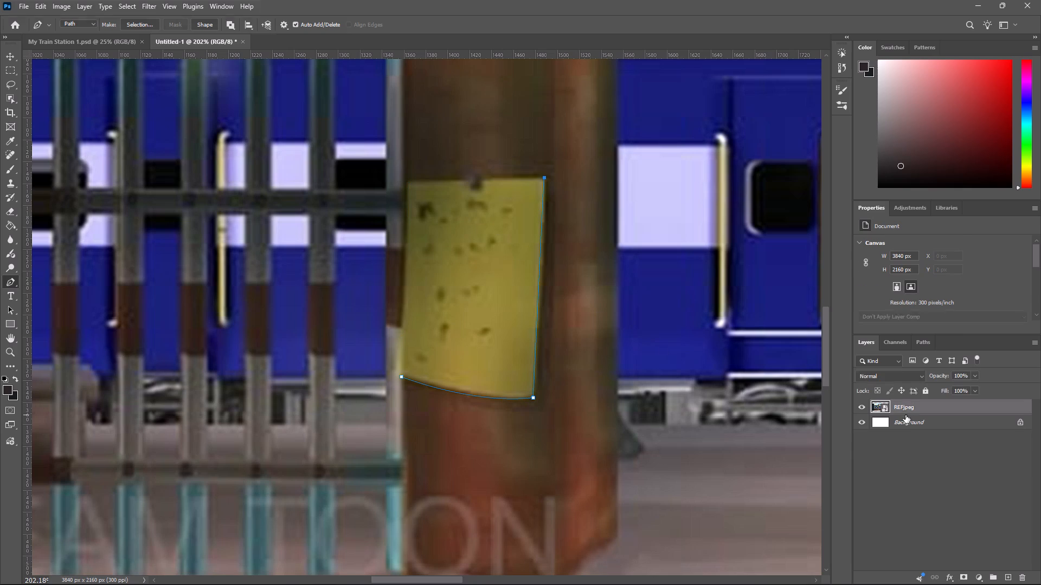
click(1010, 572)
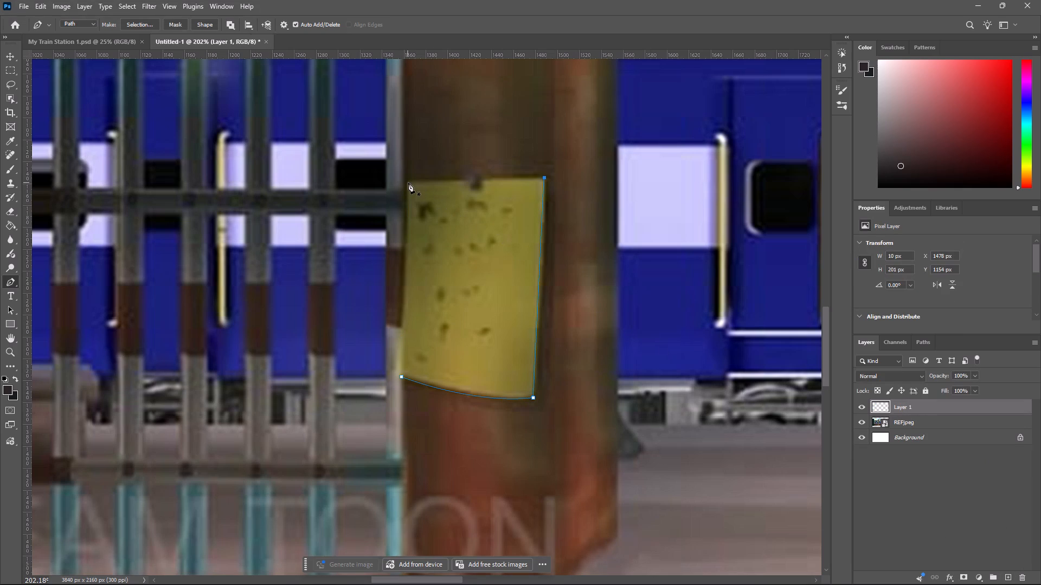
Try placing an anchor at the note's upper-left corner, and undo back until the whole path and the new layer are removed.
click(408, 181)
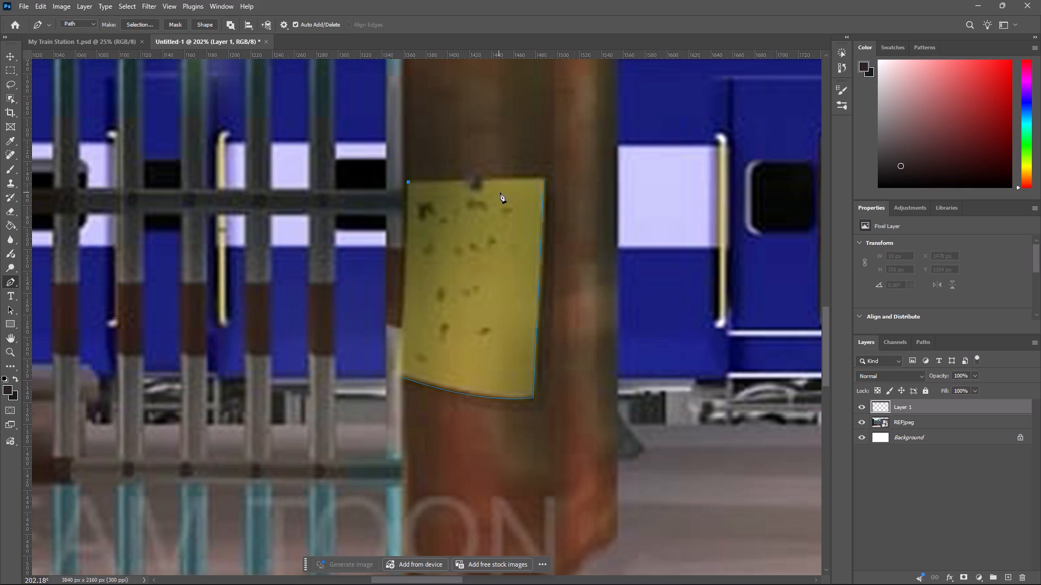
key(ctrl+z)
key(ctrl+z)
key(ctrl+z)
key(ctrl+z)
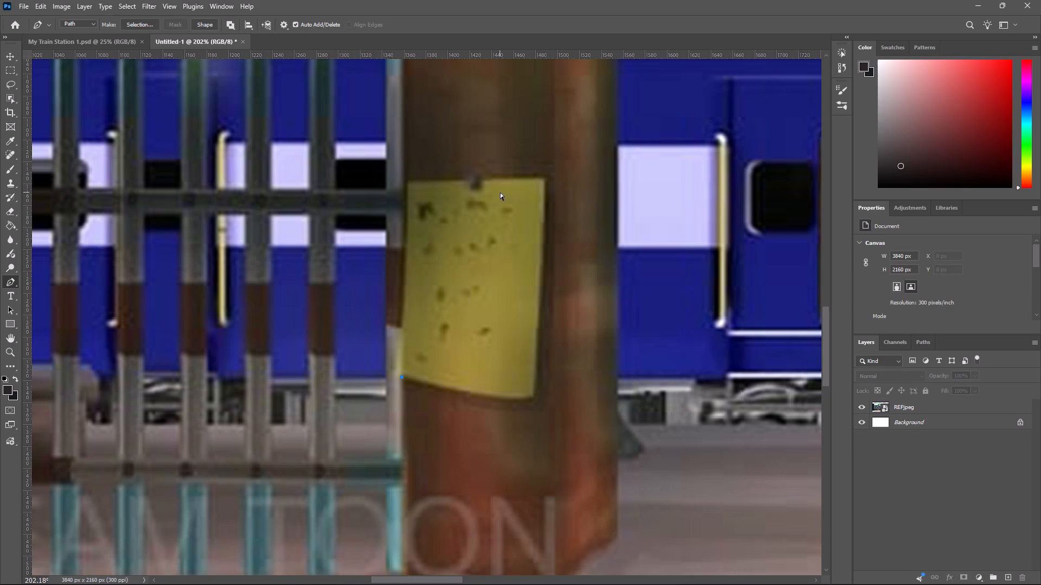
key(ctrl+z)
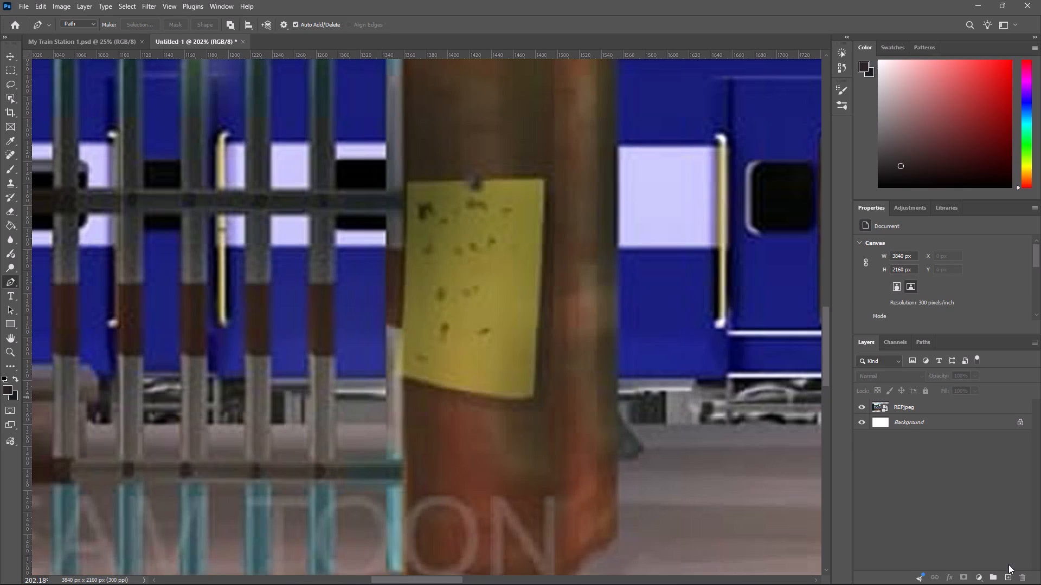
Add a new layer above REFjpeg and trace a closed path around the yellow note's four corners with a curved bottom edge.
click(1007, 571)
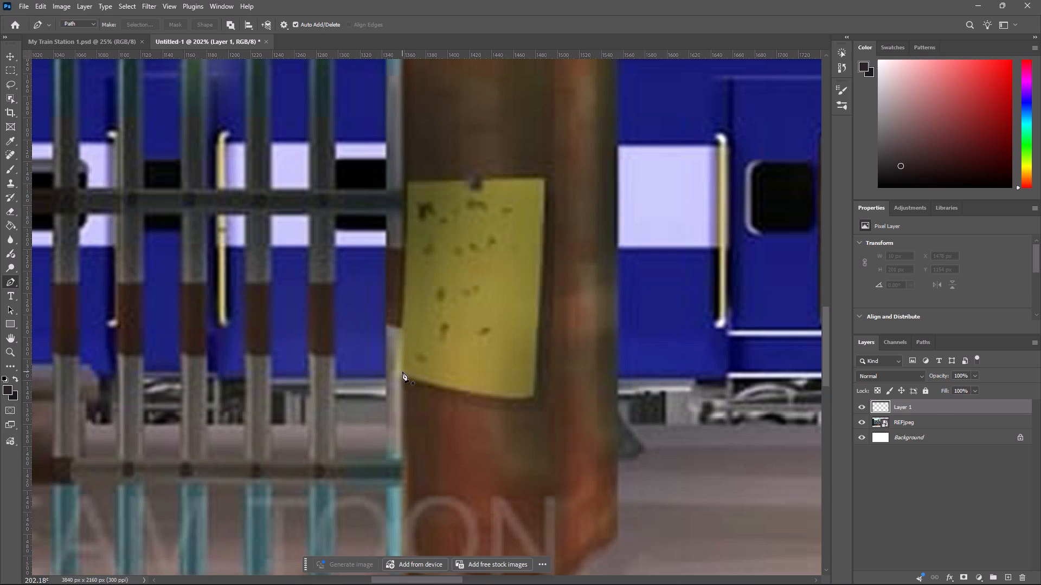
click(402, 372)
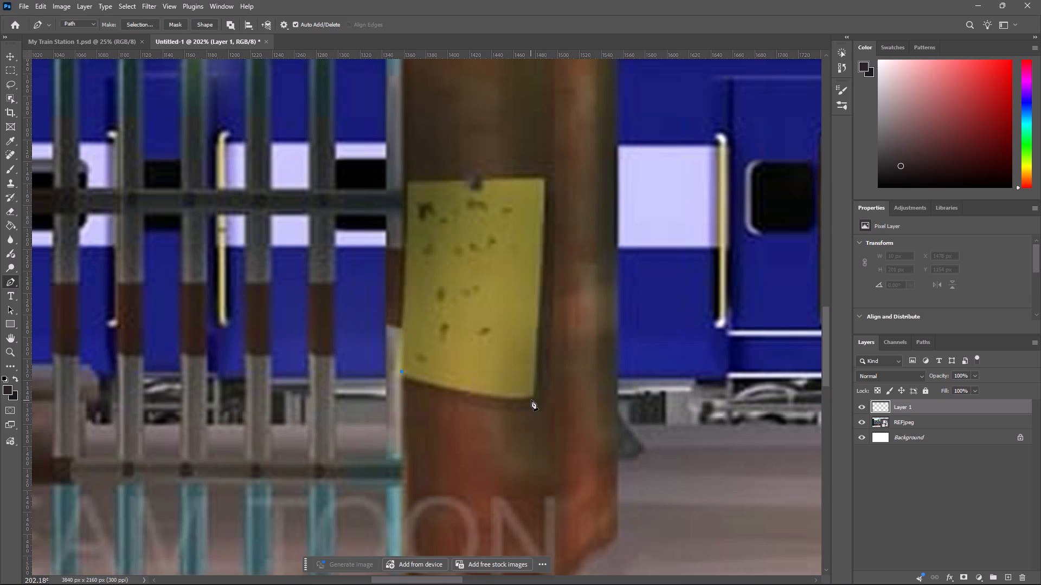
click(534, 398)
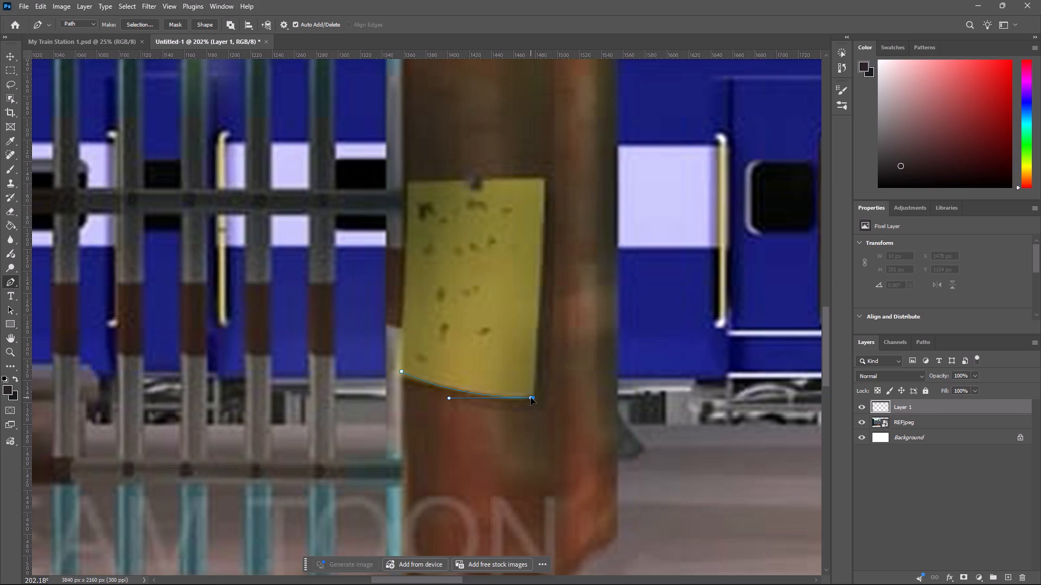
click(543, 179)
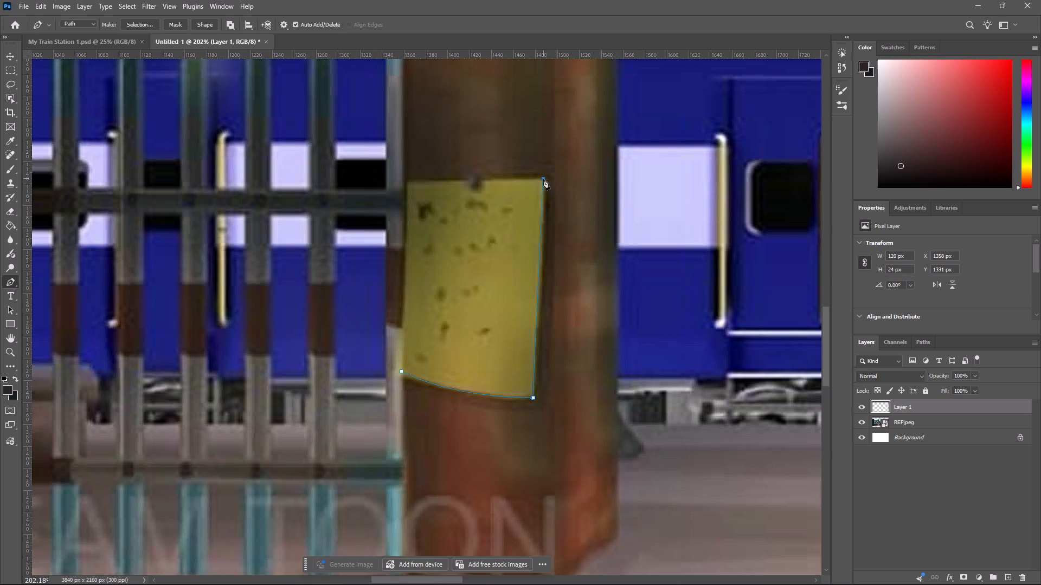
click(409, 181)
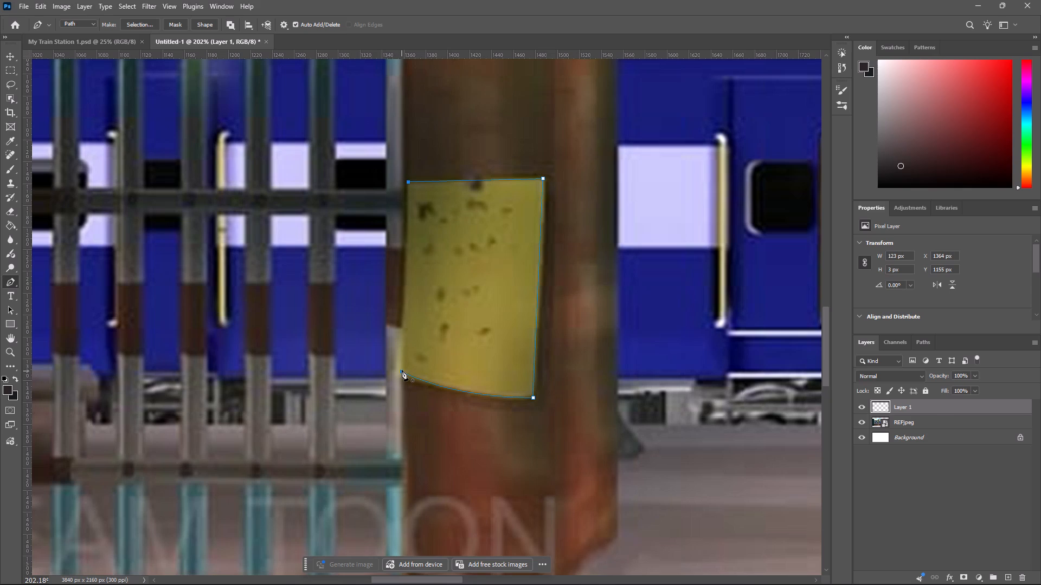
click(402, 370)
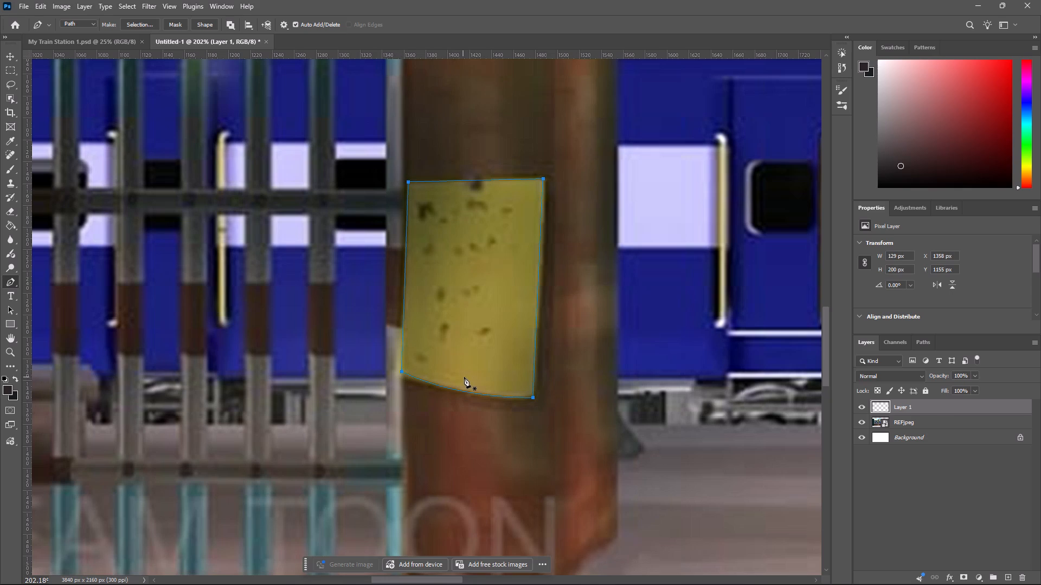
Turn the note path into a selection, fill it with the olive yellow sampled from the note, and deselect.
key(ctrl+Return)
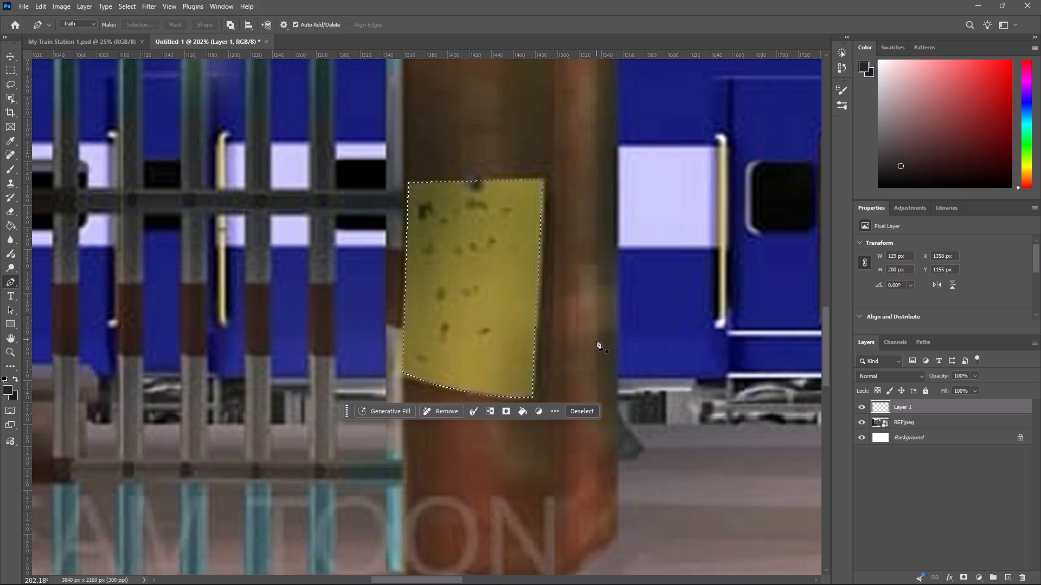
key(i)
click(504, 313)
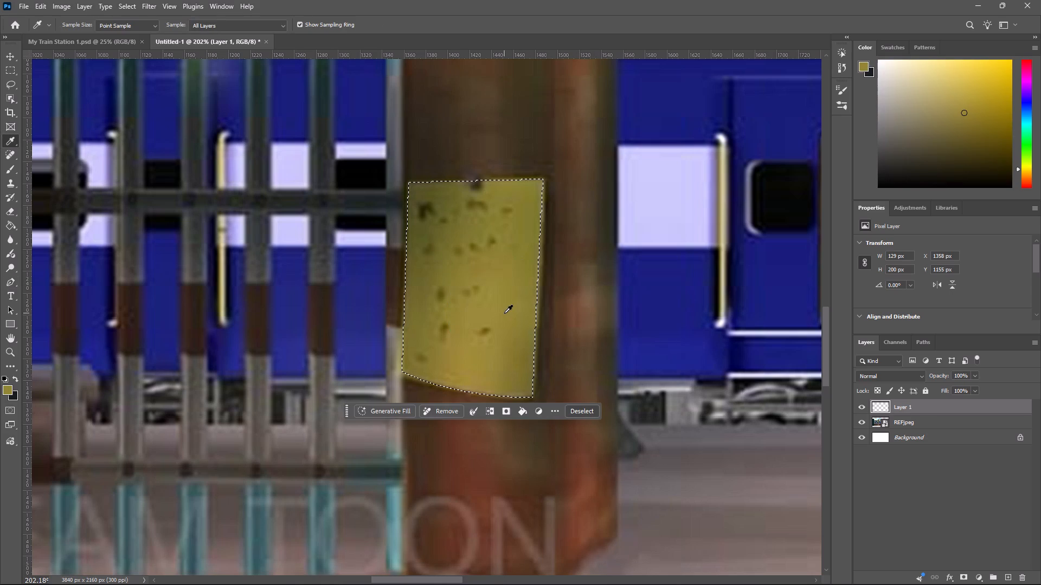
key(g)
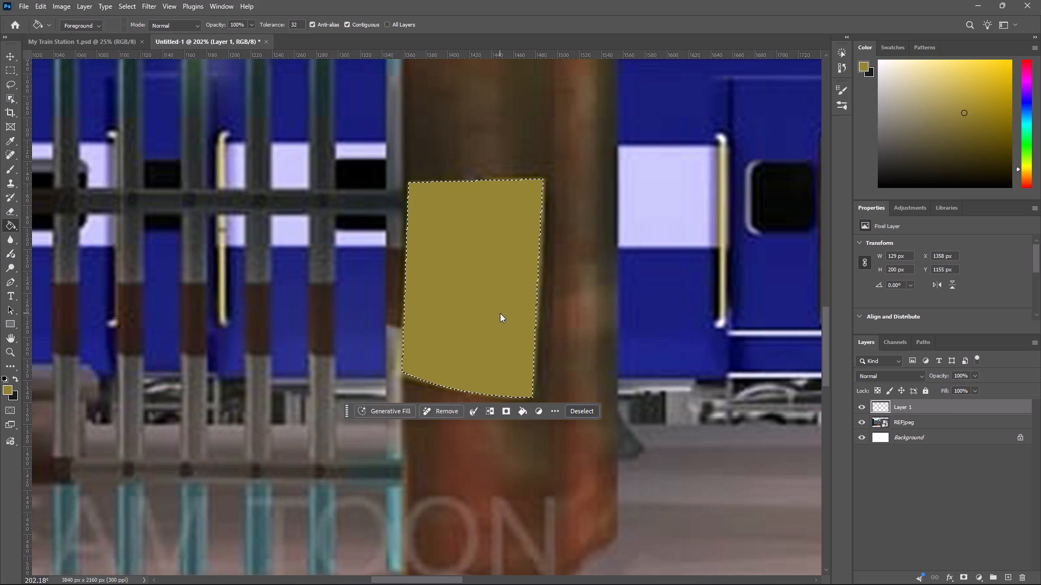
click(574, 406)
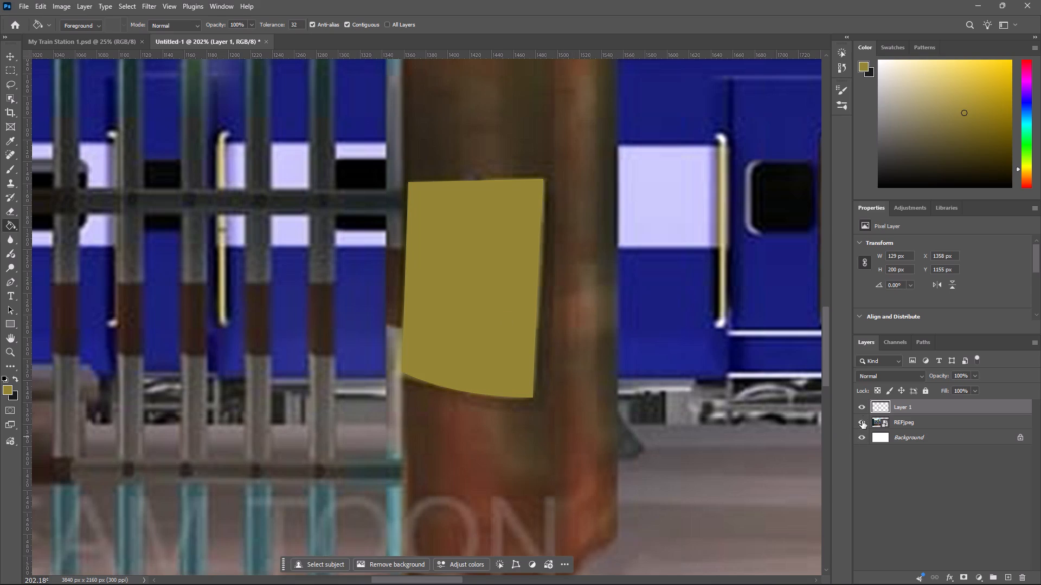
Hide the filled note layer and add a new empty layer above it.
click(863, 408)
click(1011, 575)
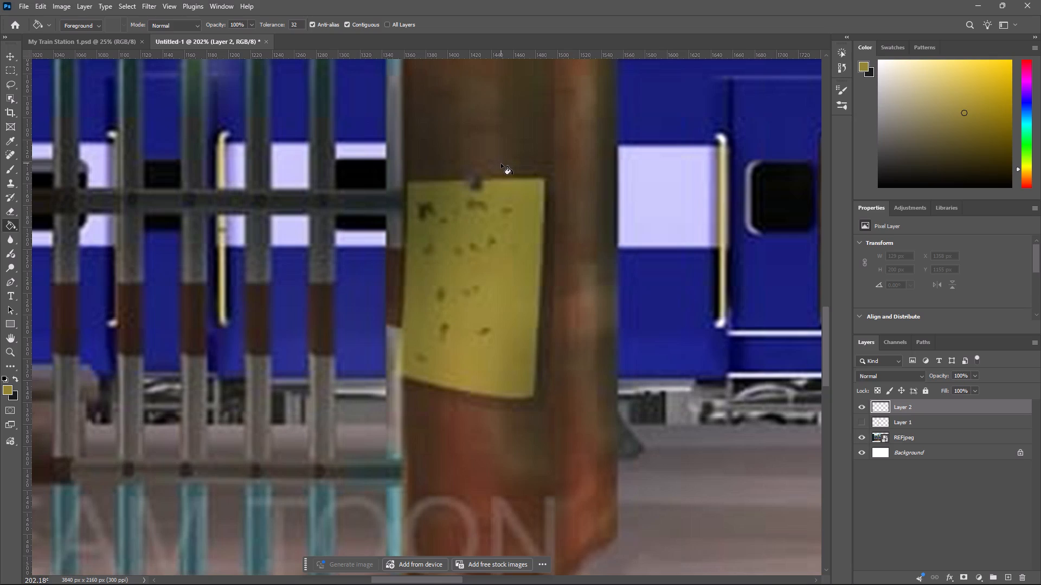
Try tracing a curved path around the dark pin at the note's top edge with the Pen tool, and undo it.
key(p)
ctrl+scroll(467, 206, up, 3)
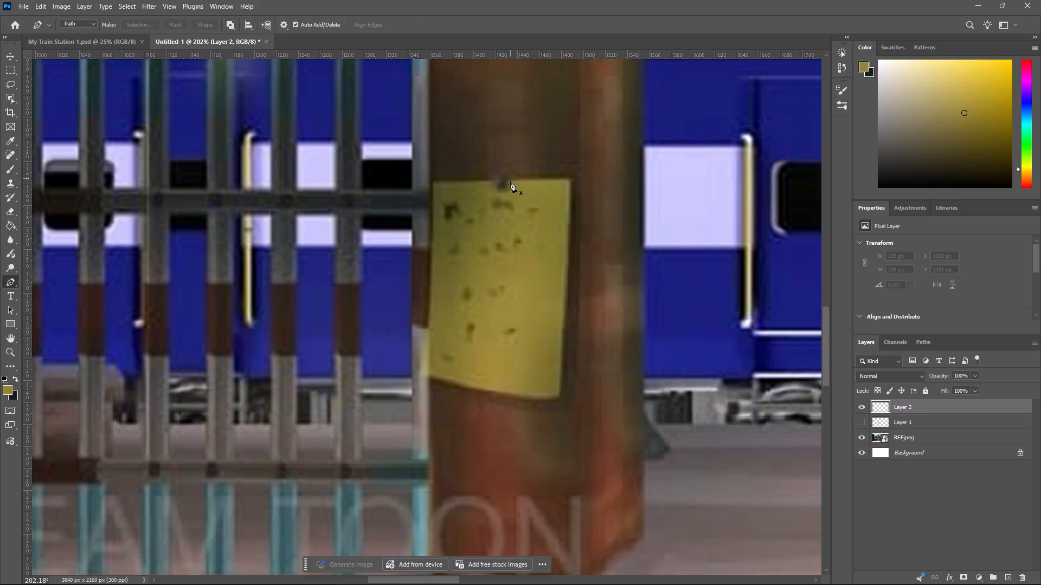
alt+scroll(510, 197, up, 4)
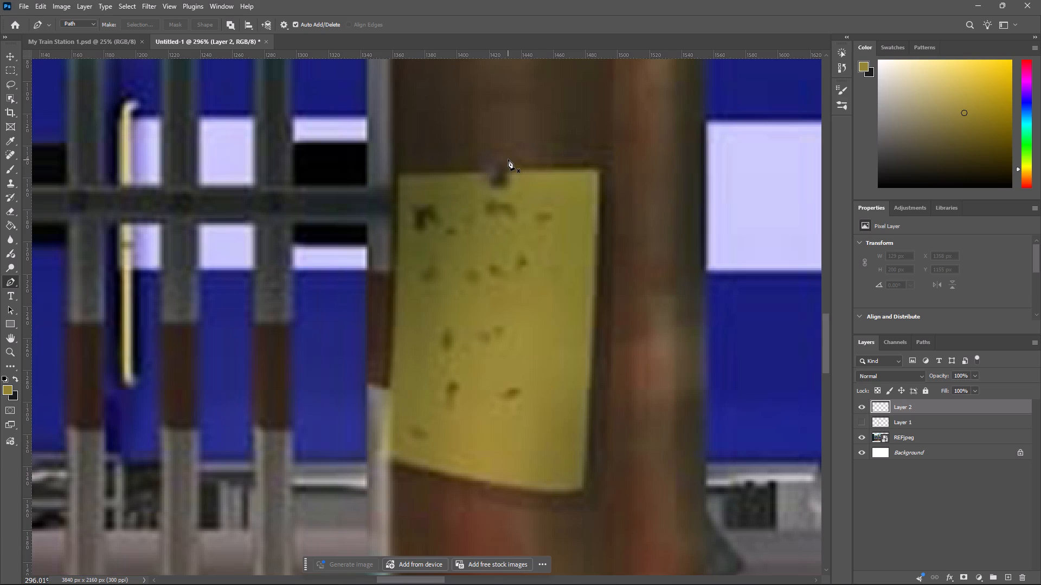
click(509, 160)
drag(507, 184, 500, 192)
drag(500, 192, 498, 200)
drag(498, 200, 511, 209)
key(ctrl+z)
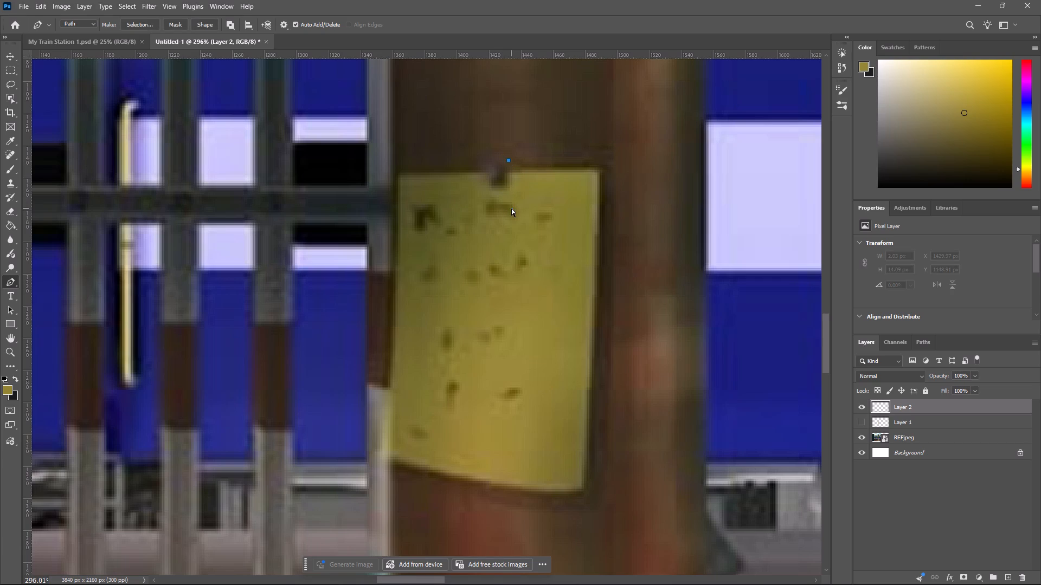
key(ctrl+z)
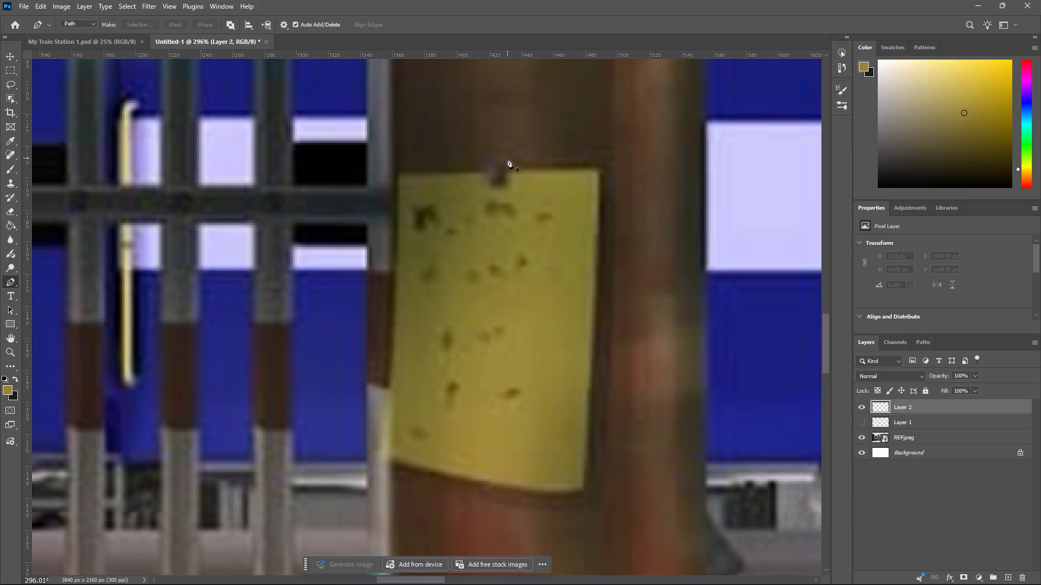
Trace the outline of the dark pin at the note's top edge, going down its right side and along its bottom.
click(507, 158)
click(506, 185)
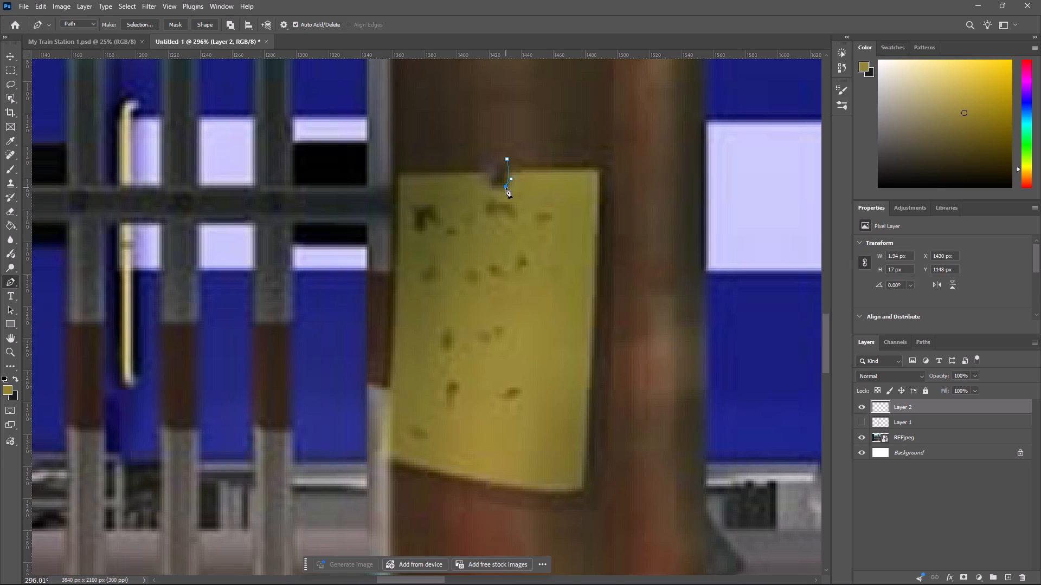
click(490, 185)
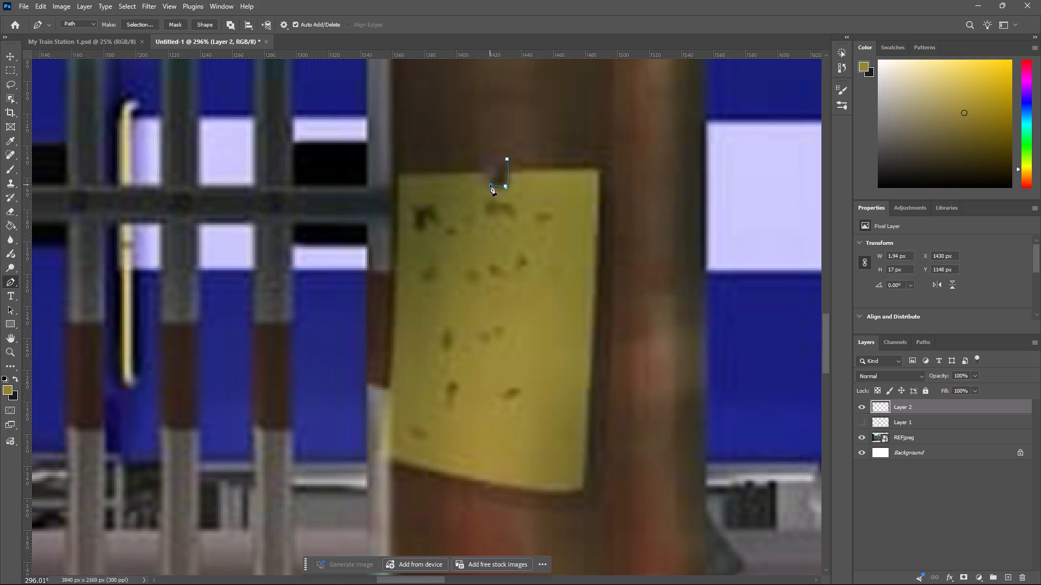
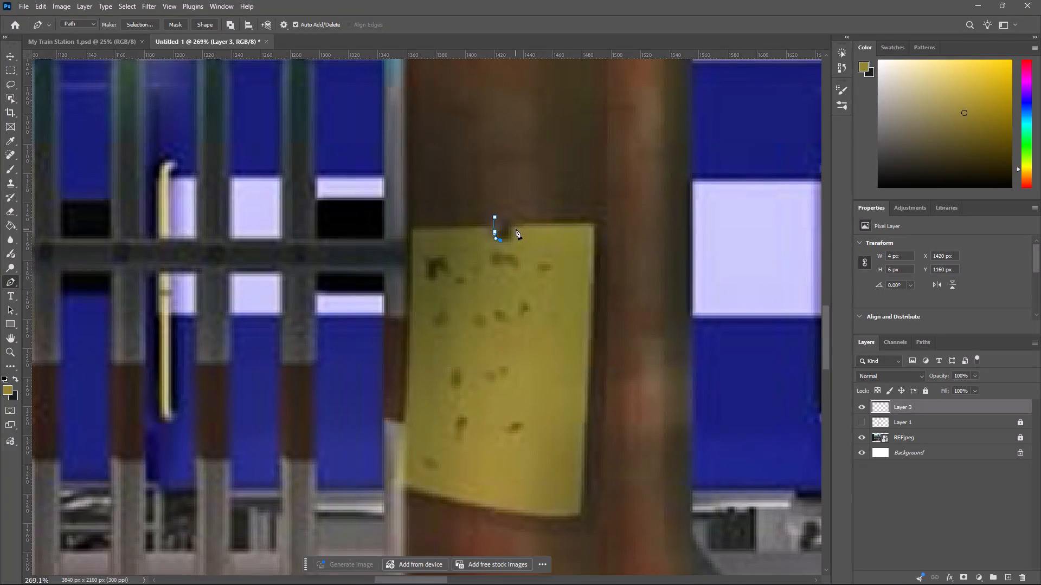
Close the pin's Pen path with a rounded curve over its top at the note's upper edge.
click(510, 222)
drag(494, 218, 493, 220)
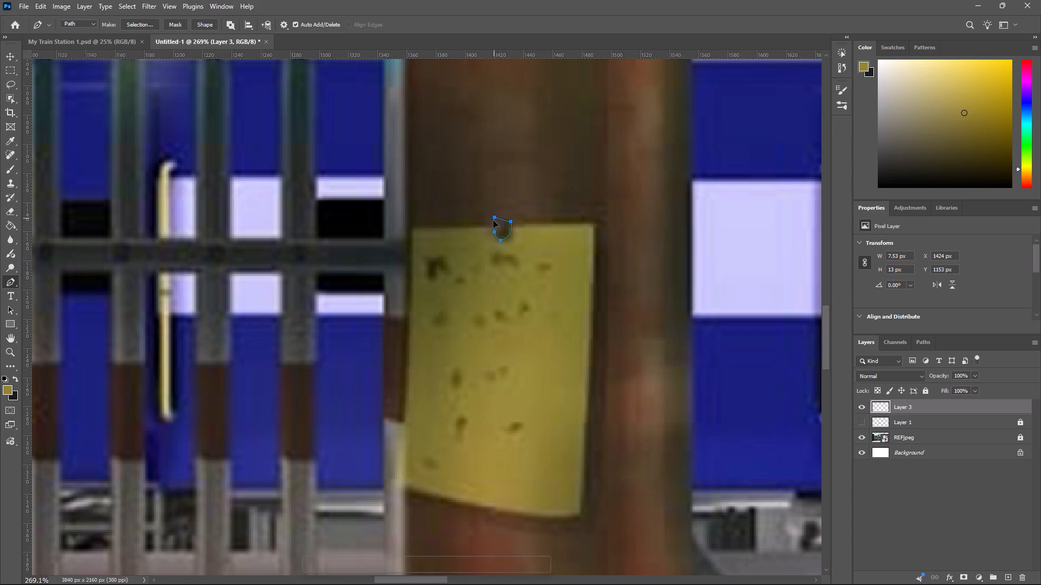
drag(493, 220, 480, 233)
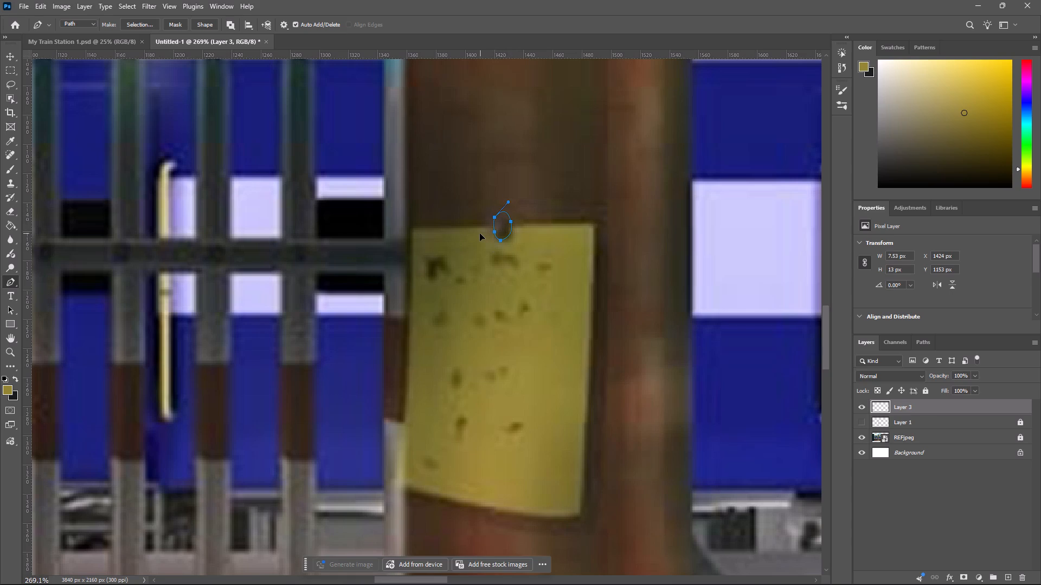
drag(480, 233, 480, 237)
drag(480, 237, 481, 236)
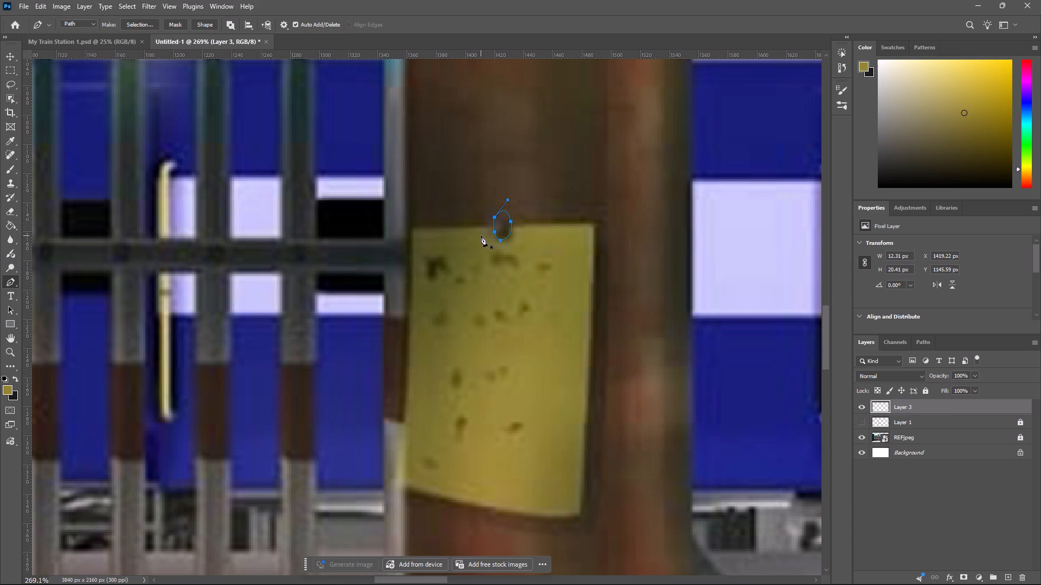
key(ctrl+n)
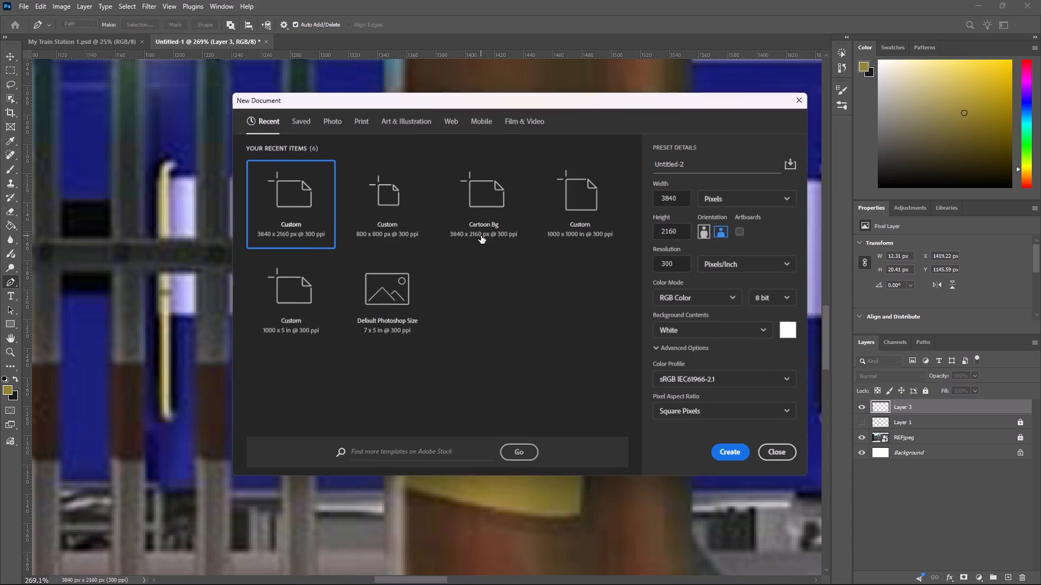
click(782, 454)
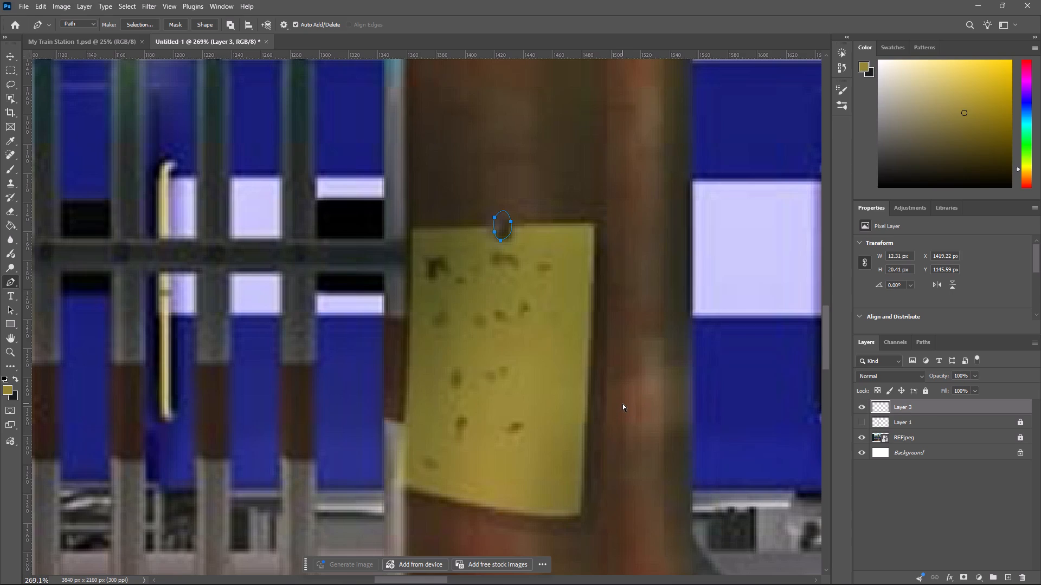
Turn the pin path into a selection, fill it with the dark brown sampled from the pin, and deselect.
key(ctrl+Return)
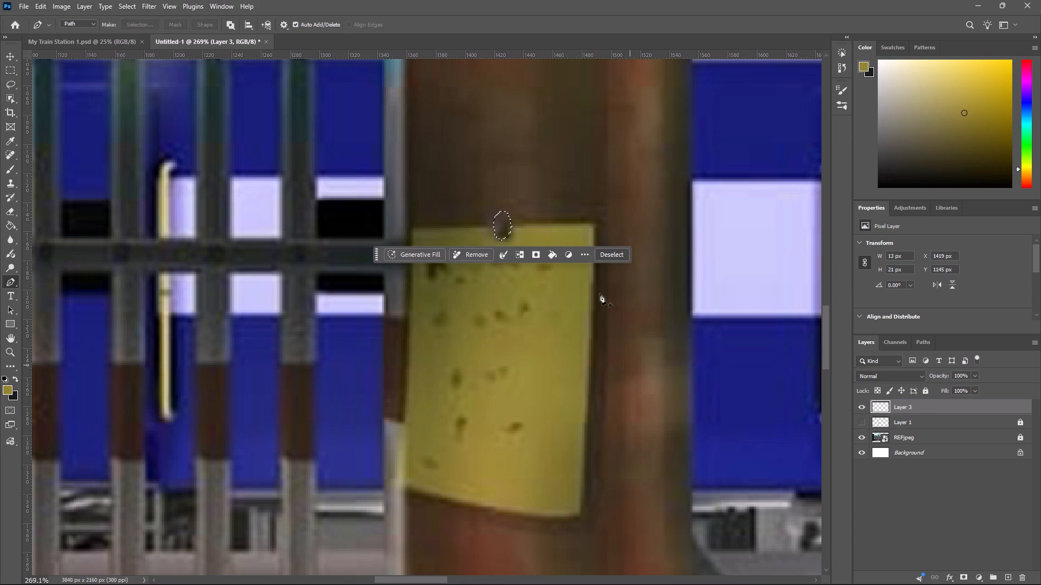
ctrl+scroll(480, 223, up, 4)
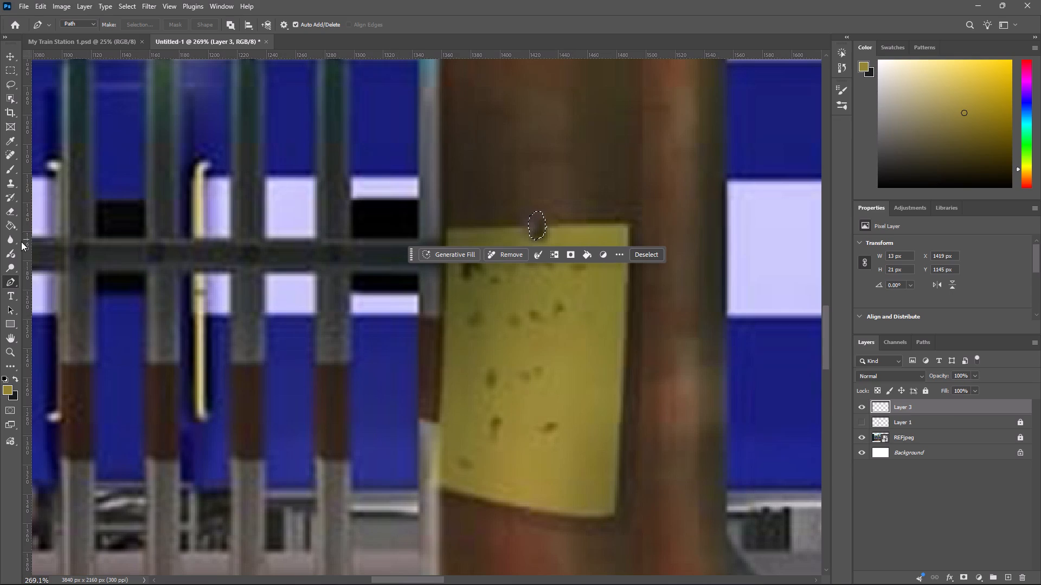
key(i)
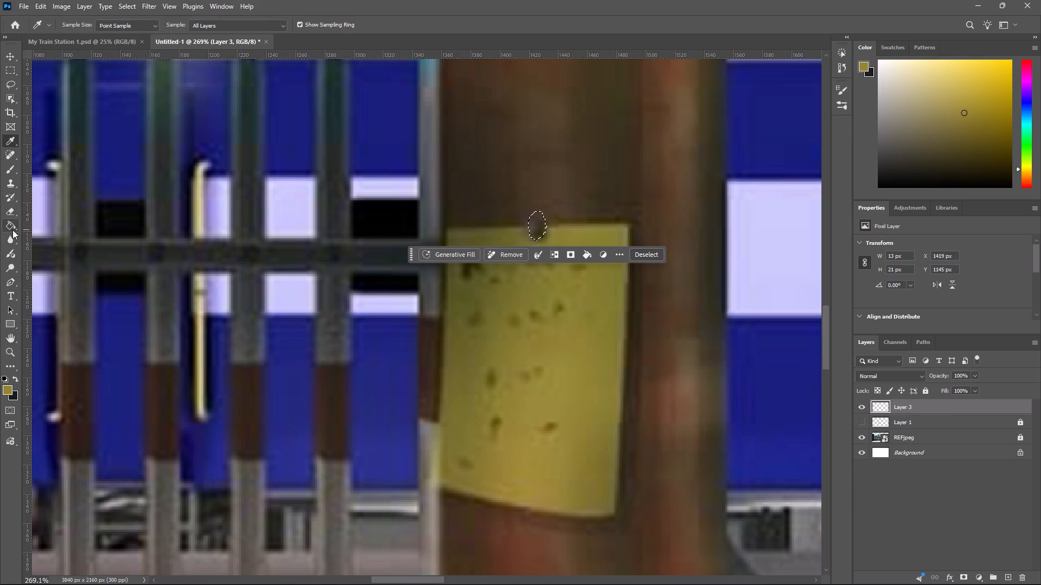
click(12, 230)
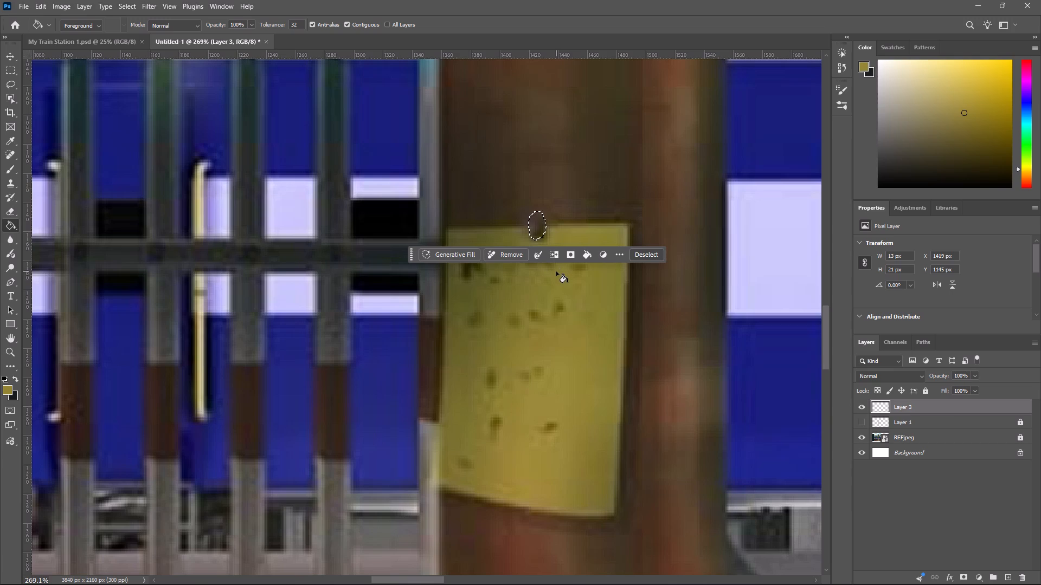
key(i)
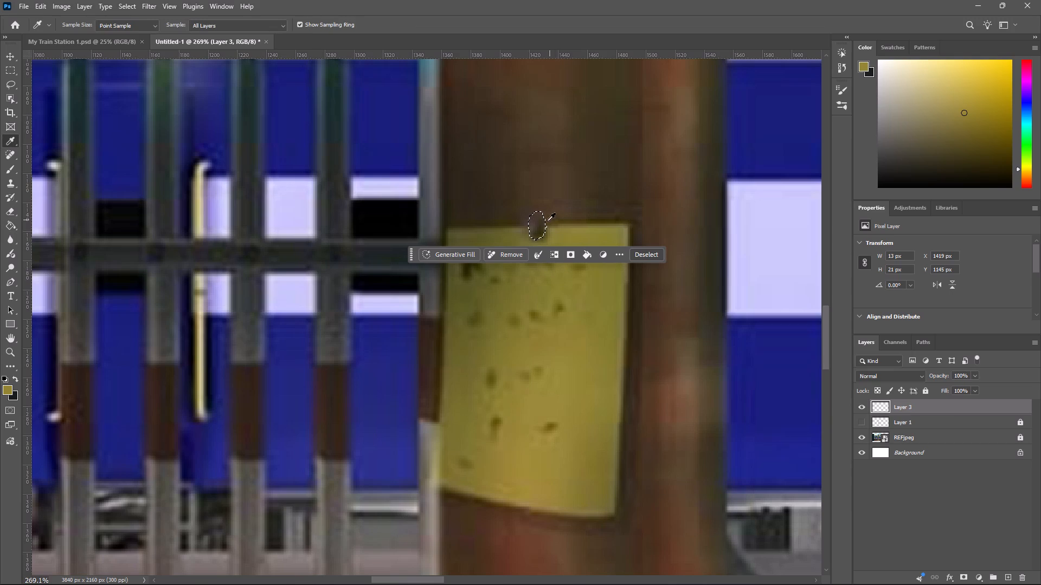
click(535, 225)
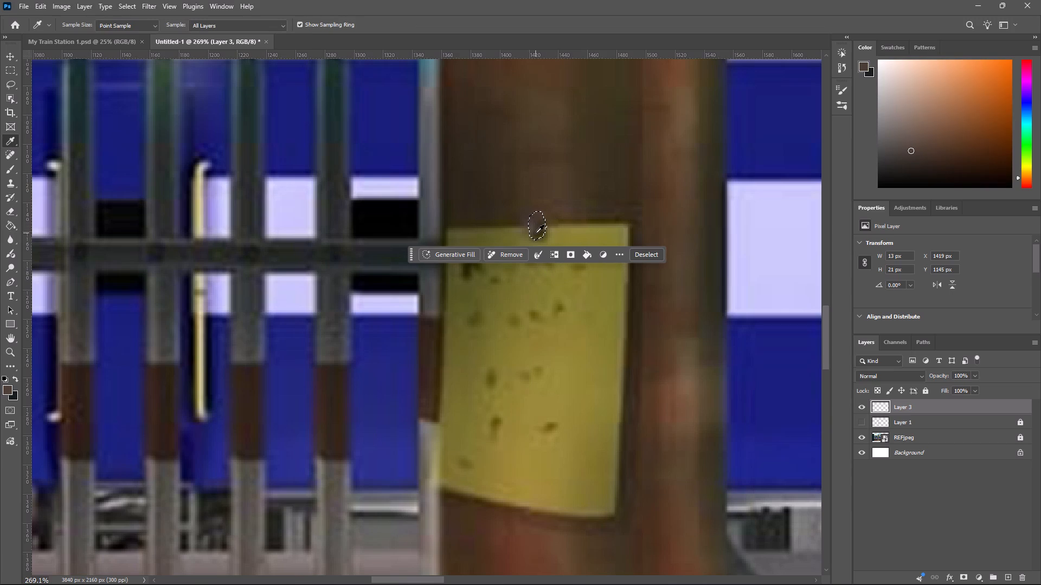
click(13, 224)
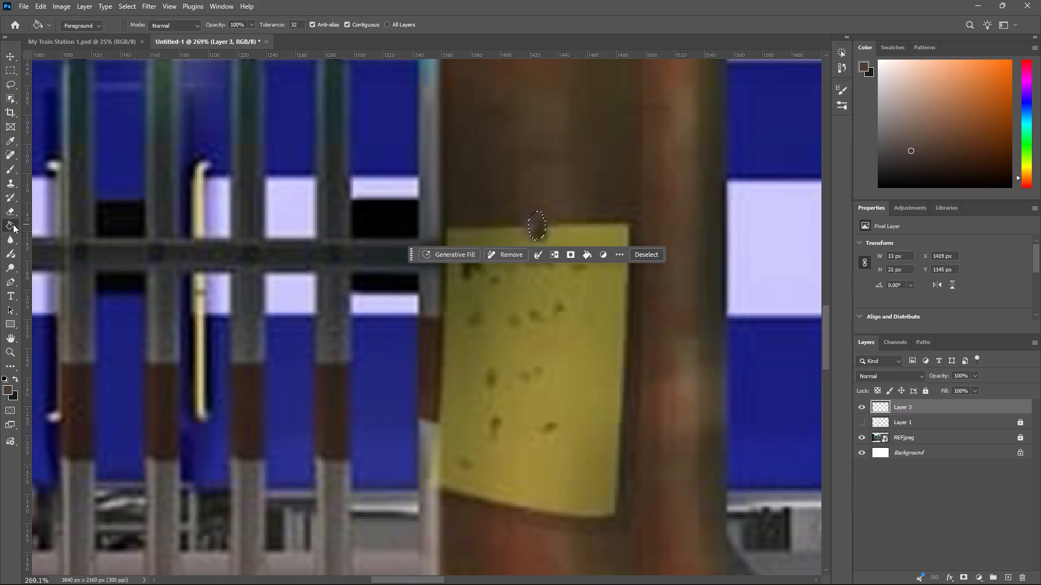
click(537, 232)
click(647, 255)
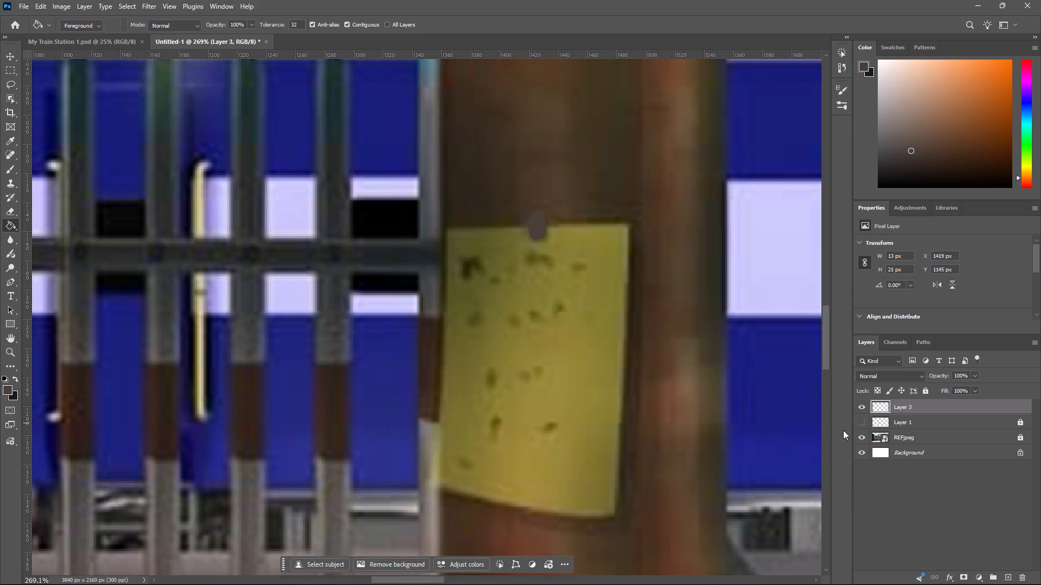
Show and unlock the yellow note layer, Layer 1.
click(859, 425)
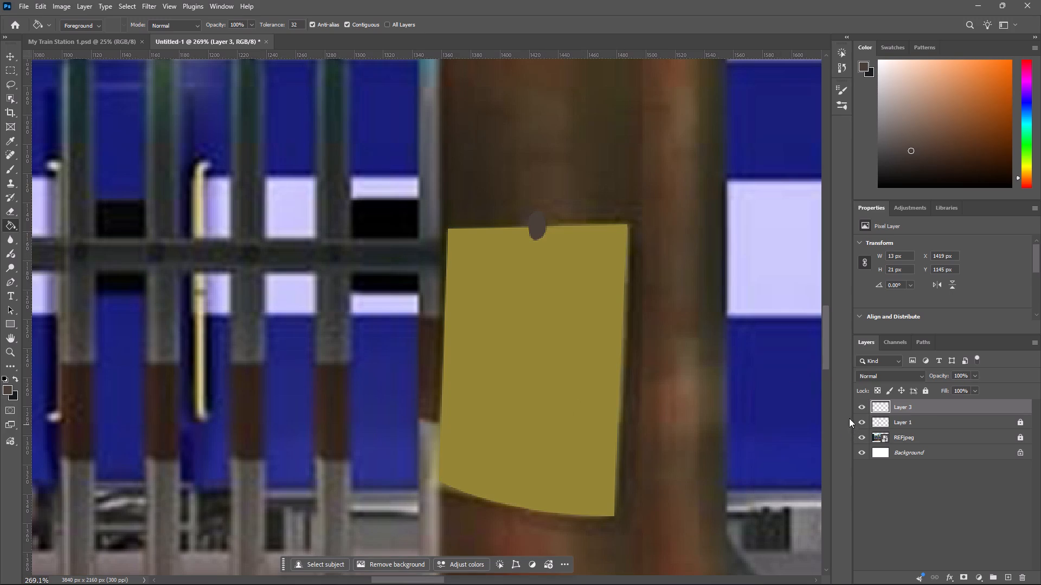
click(1022, 425)
Copy the note and pin layers together and paste them above Layer 83 in My Train Station 1.psd.
click(981, 424)
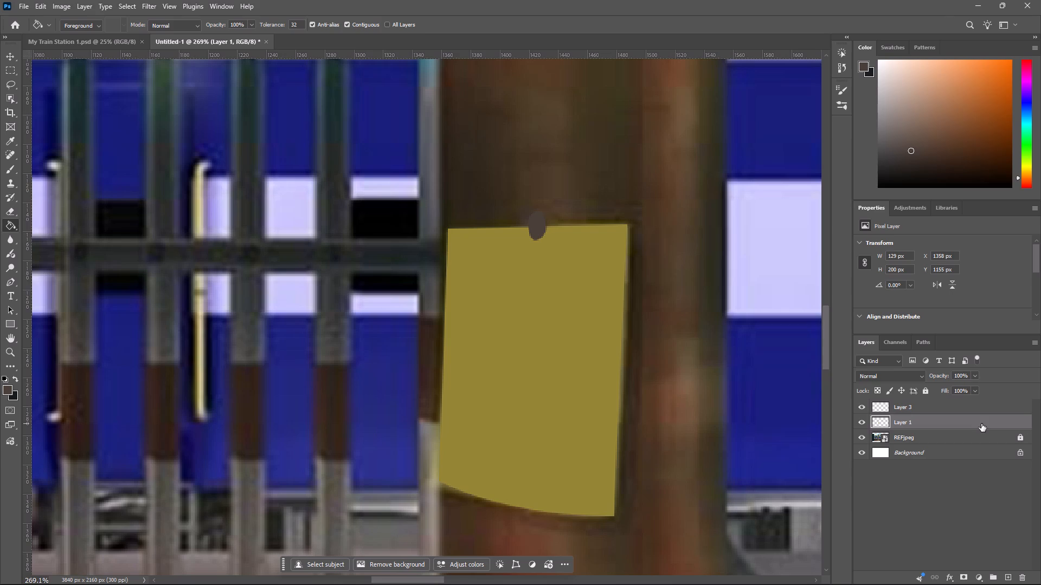
shift+click(975, 403)
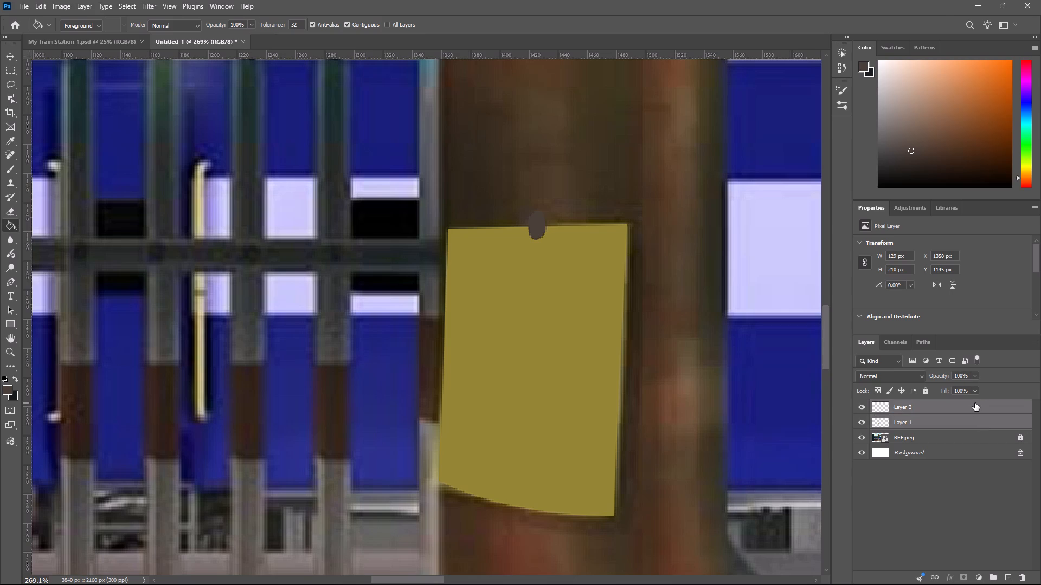
key(ctrl+c)
click(116, 42)
scroll(940, 413, up, 3)
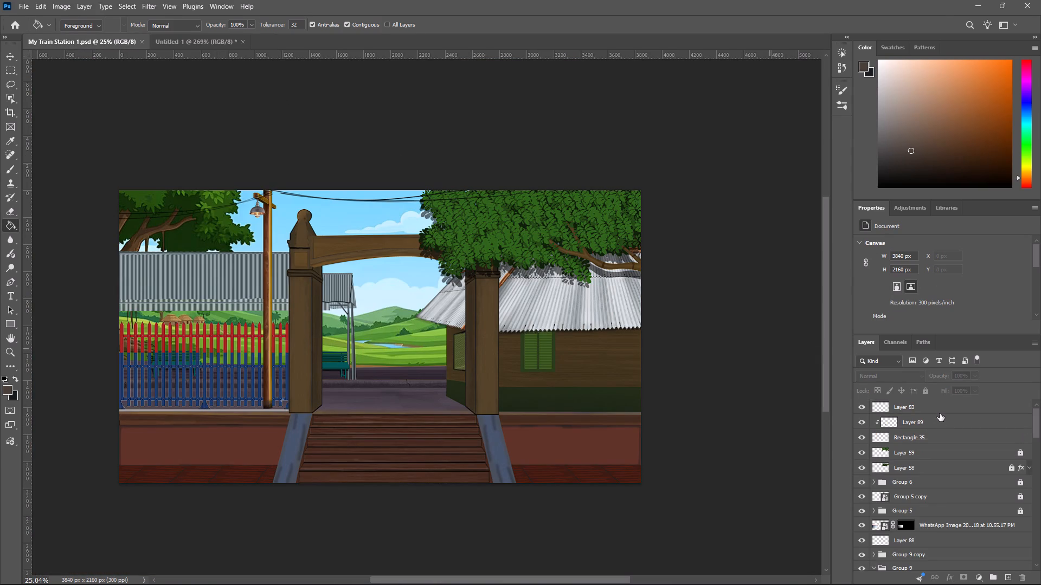
scroll(940, 413, up, 3)
click(933, 411)
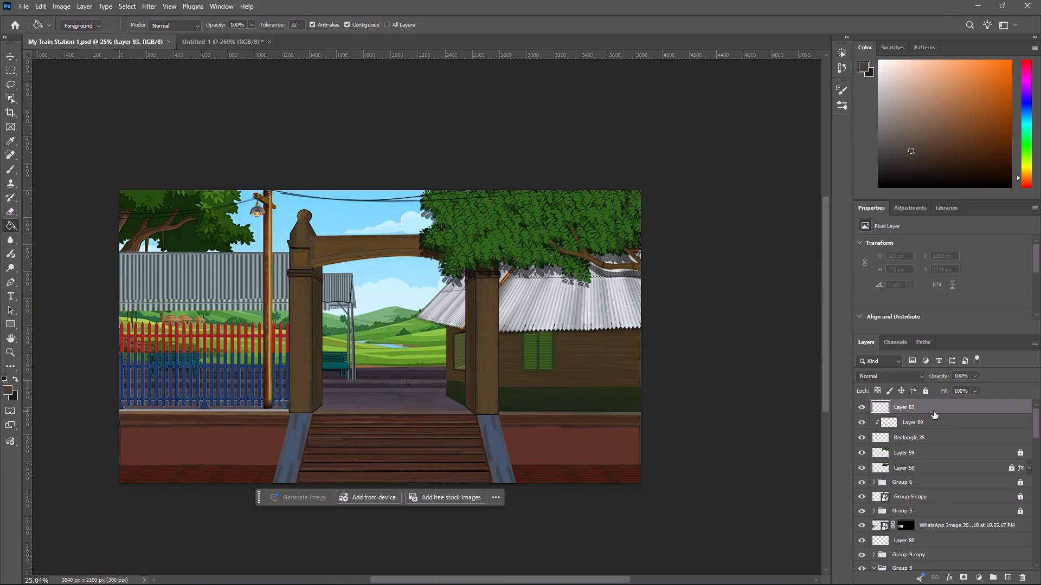
key(ctrl+v)
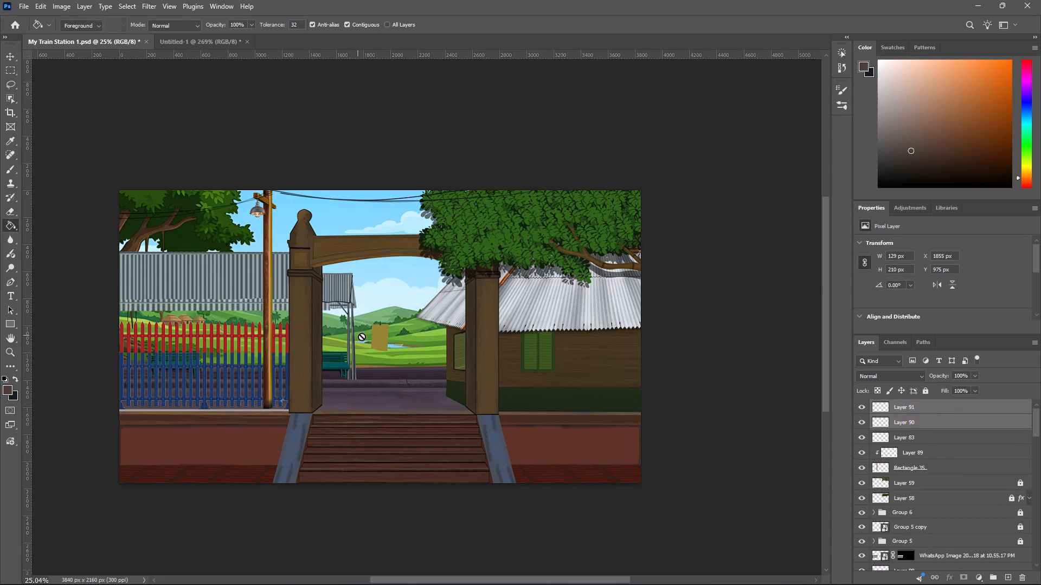
Lock Rectangle 35, Layer 89 and Layer 83 in the train station document.
click(6, 57)
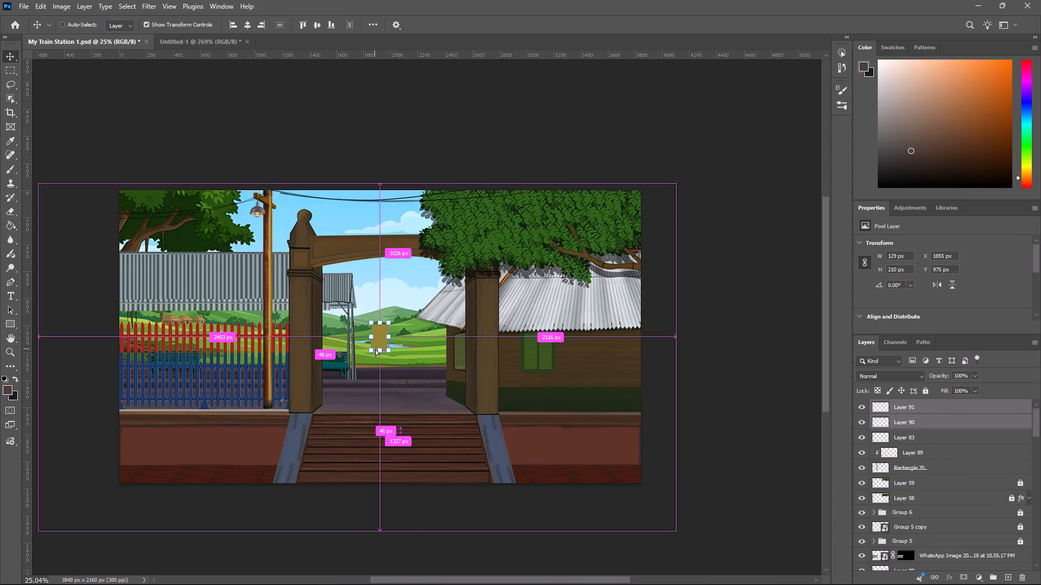
ctrl+scroll(375, 349, up, 6)
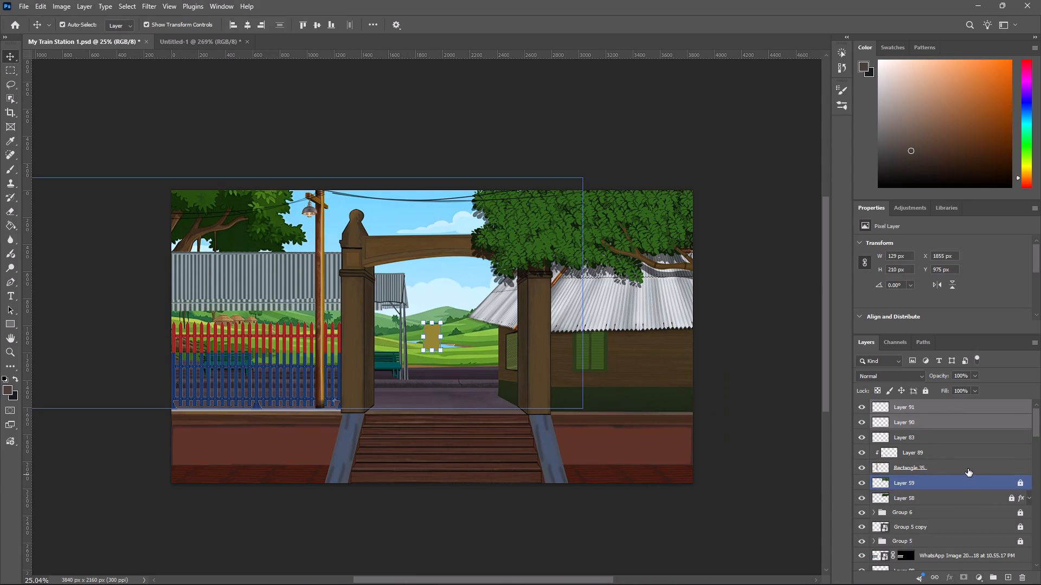
click(968, 468)
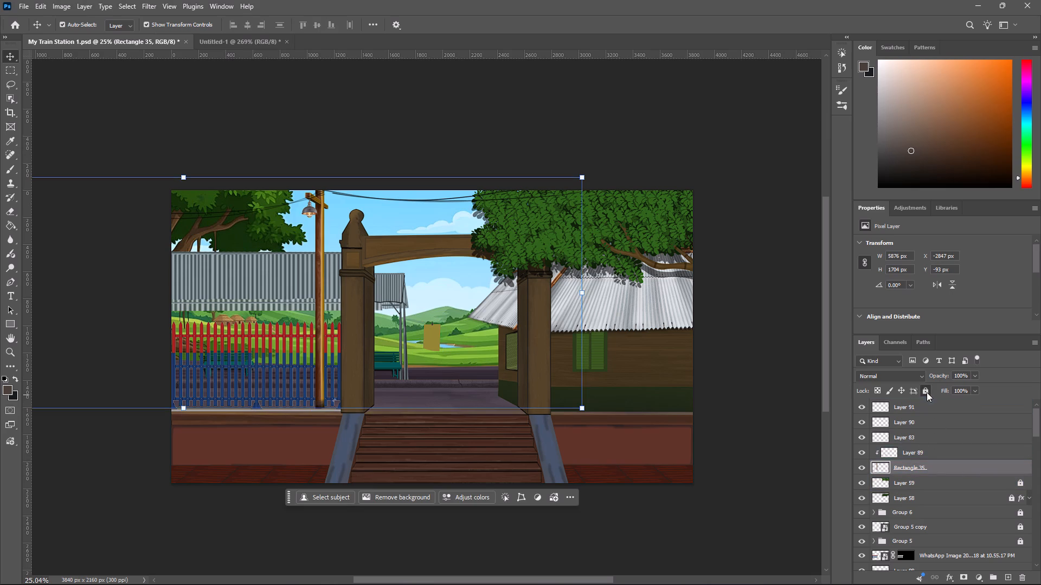
click(927, 392)
click(928, 448)
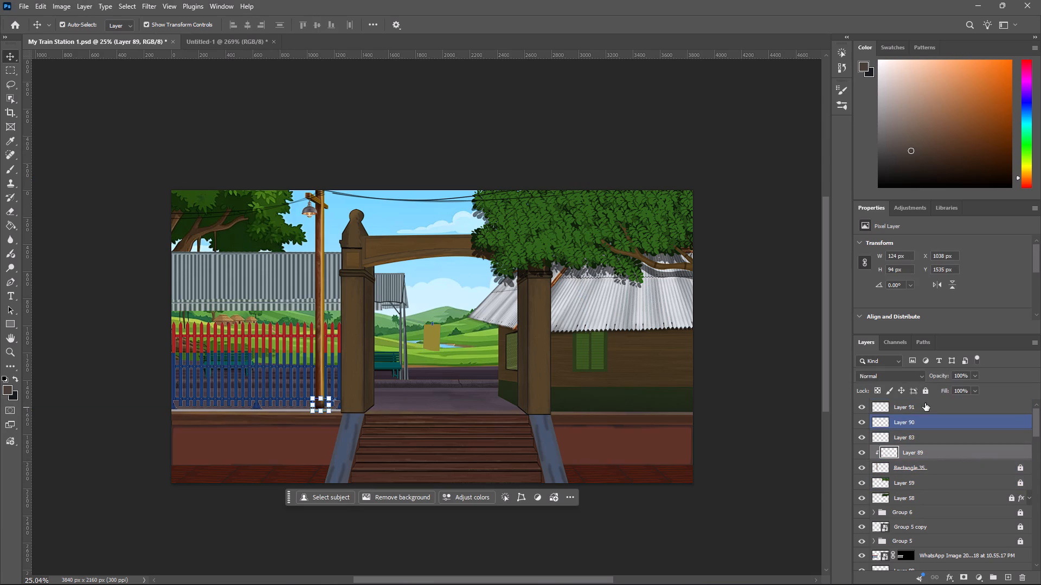
click(922, 388)
click(929, 434)
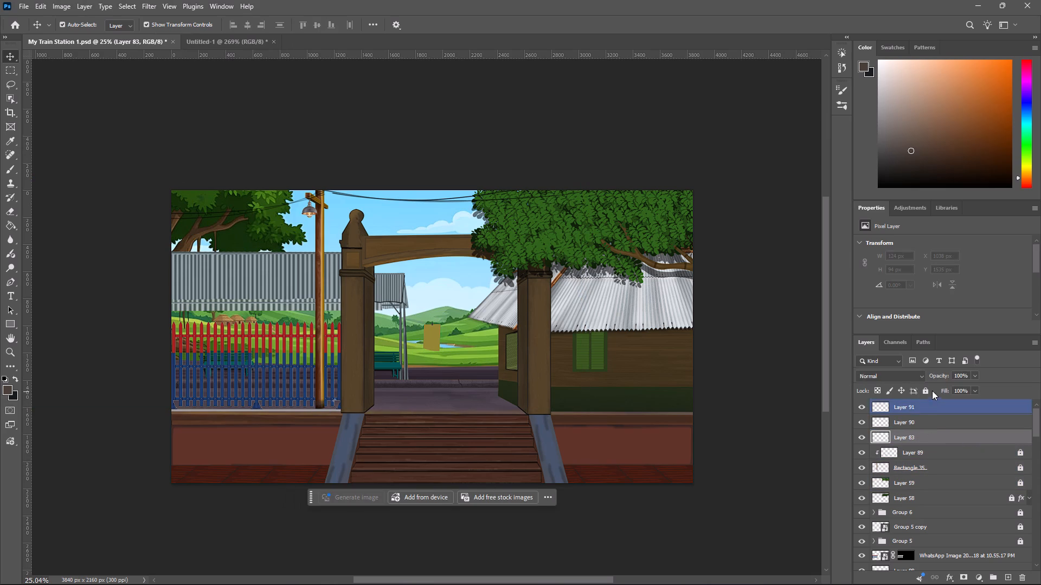
click(927, 388)
Select the pasted note and pin layers together and move them onto the front face of the gate pillar beside the fence.
click(923, 418)
click(918, 410)
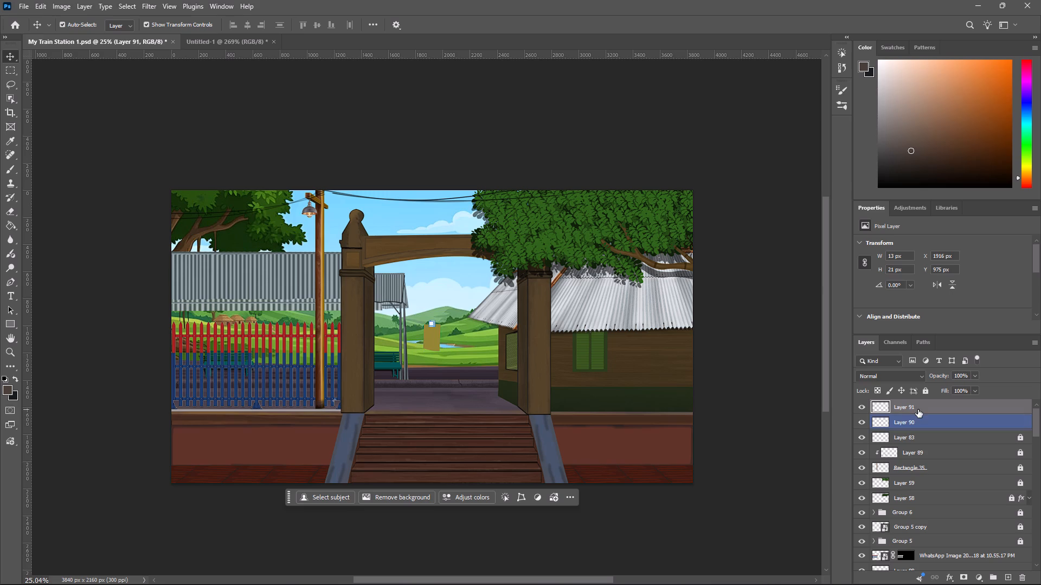
shift+click(918, 409)
shift+click(918, 422)
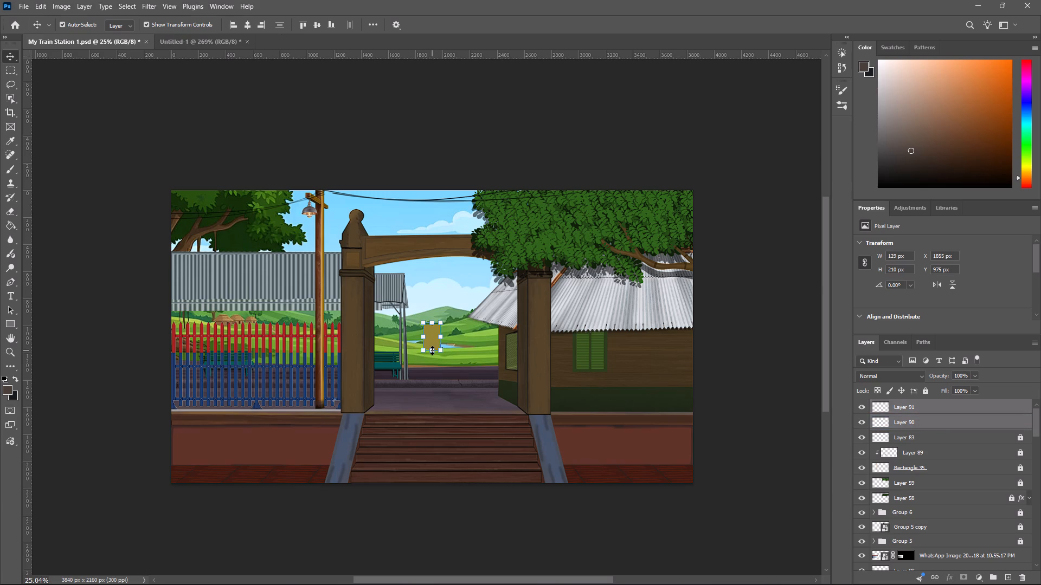
ctrl+scroll(432, 350, up, 6)
alt+scroll(498, 363, up, 6)
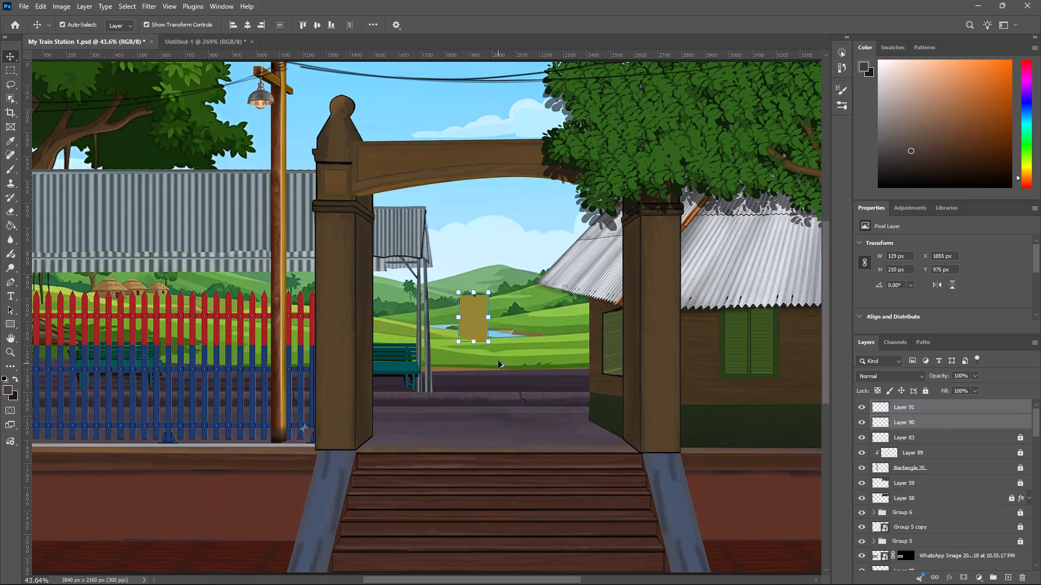
alt+scroll(471, 318, up, 9)
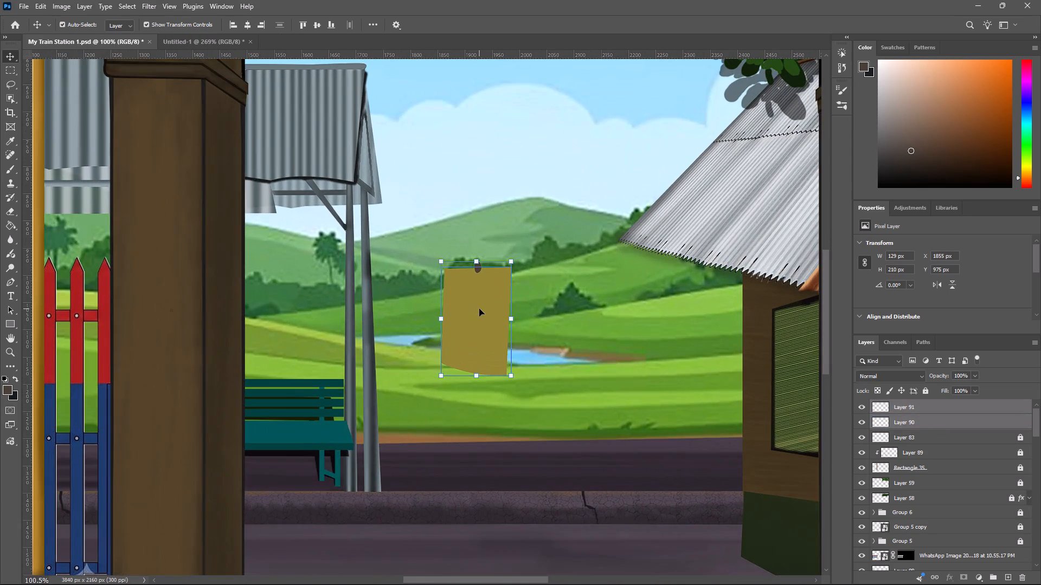
drag(479, 309, 155, 321)
click(306, 345)
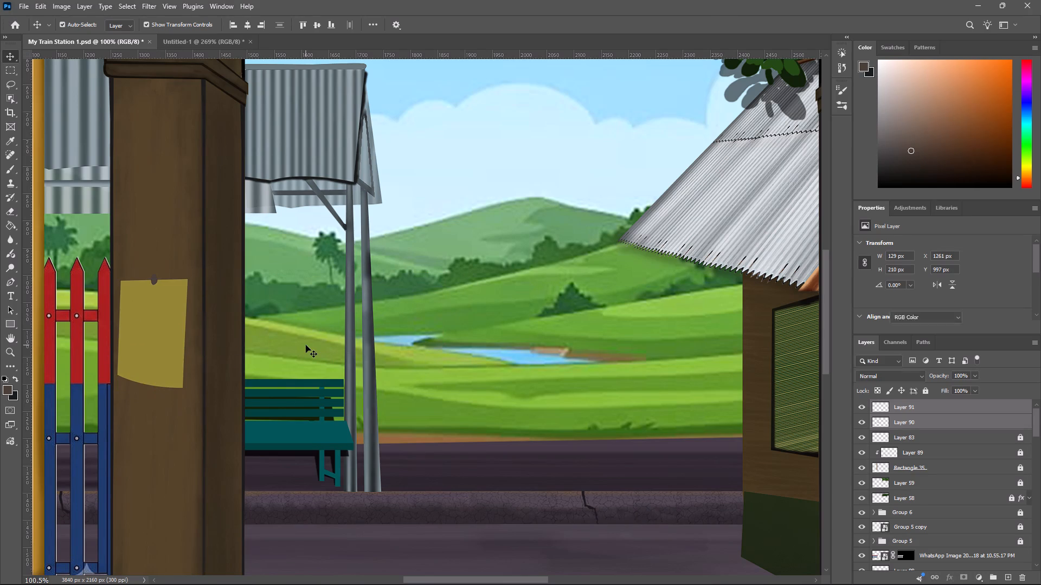
Examine the note's placement on the gate pillar within the whole train station scene.
alt+scroll(306, 349, down, 10)
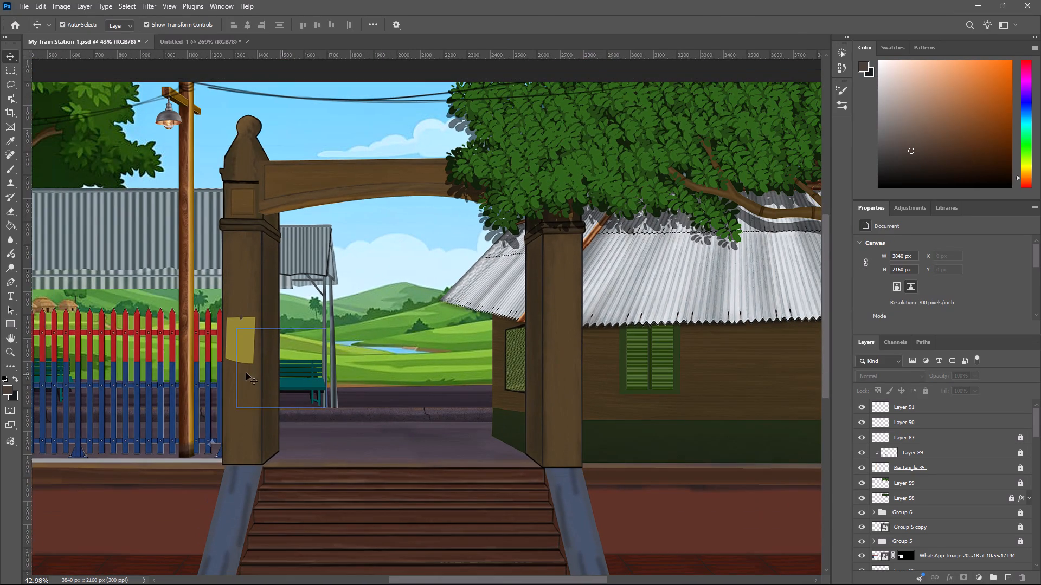
click(236, 347)
click(408, 381)
alt+scroll(408, 381, down, 3)
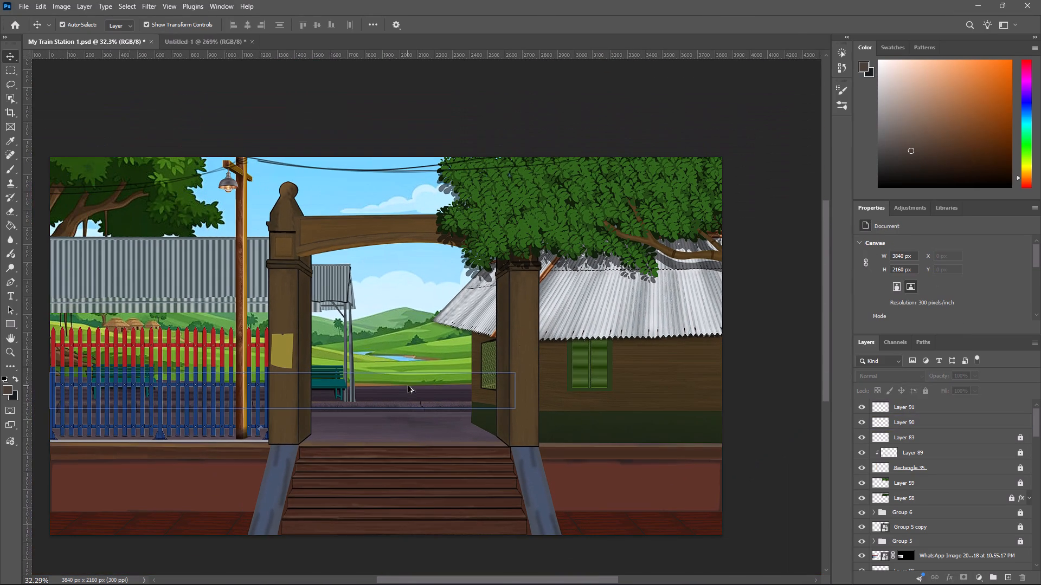
key(space)
key(space)
key(space)
key(space)
key(space)
key(space)
key(space)
key(space)
key(space)
key(space)
key(space)
key(space)
key(space)
key(space)
key(space)
key(space)
key(space)
key(space)
key(space)
key(space)
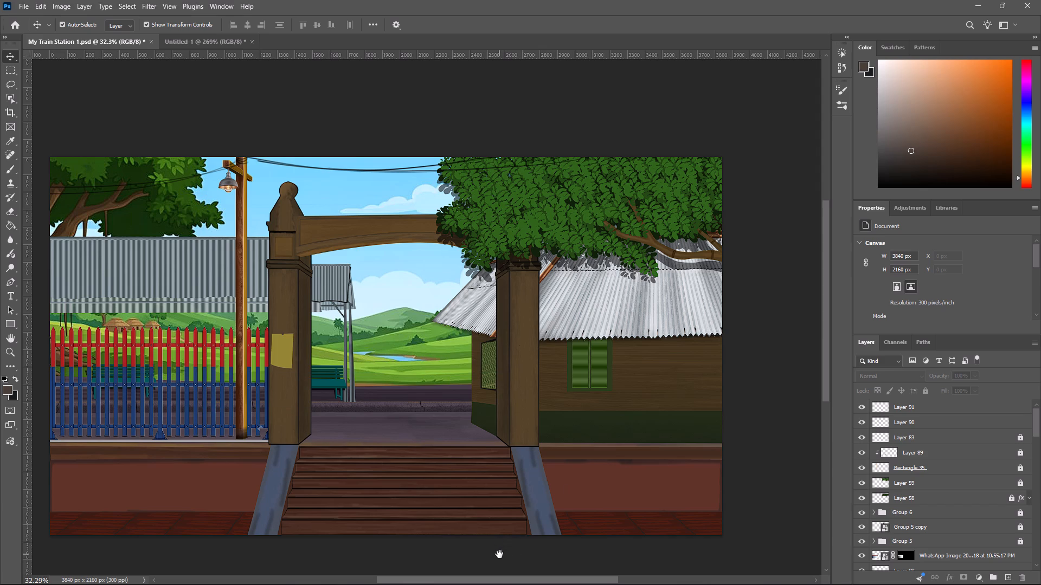
drag(499, 554, 530, 548)
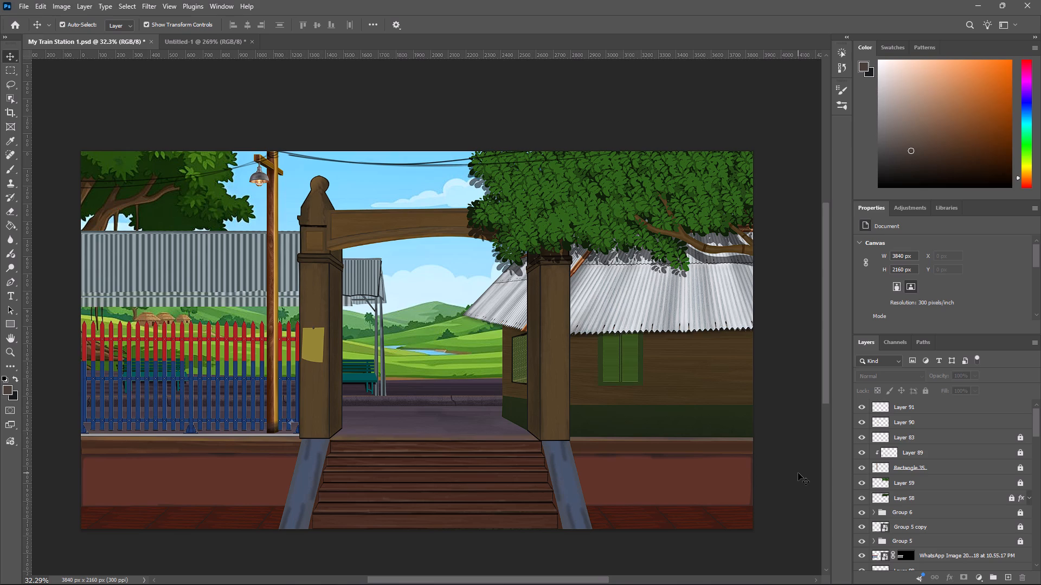
Save the train station document.
key(ctrl+s)
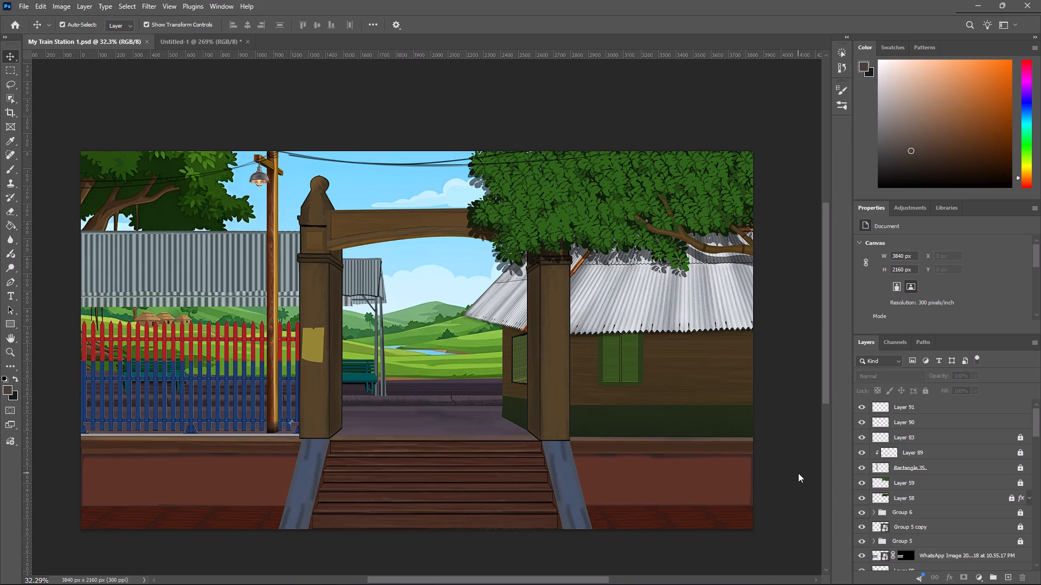